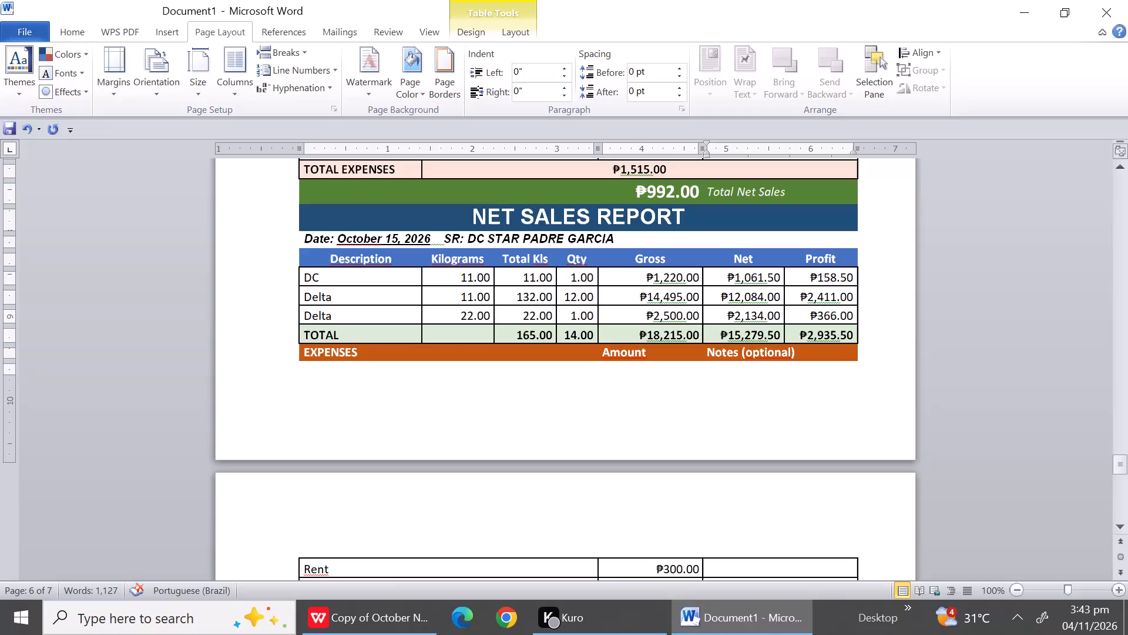
# Add a new paragraph below the last net sales table at the document's end and center-align it.
pyautogui.tripleClick(1117, 520)
pyautogui.tripleClick(1117, 520)
pyautogui.tripleClick(1117, 520)
pyautogui.tripleClick(1117, 520)
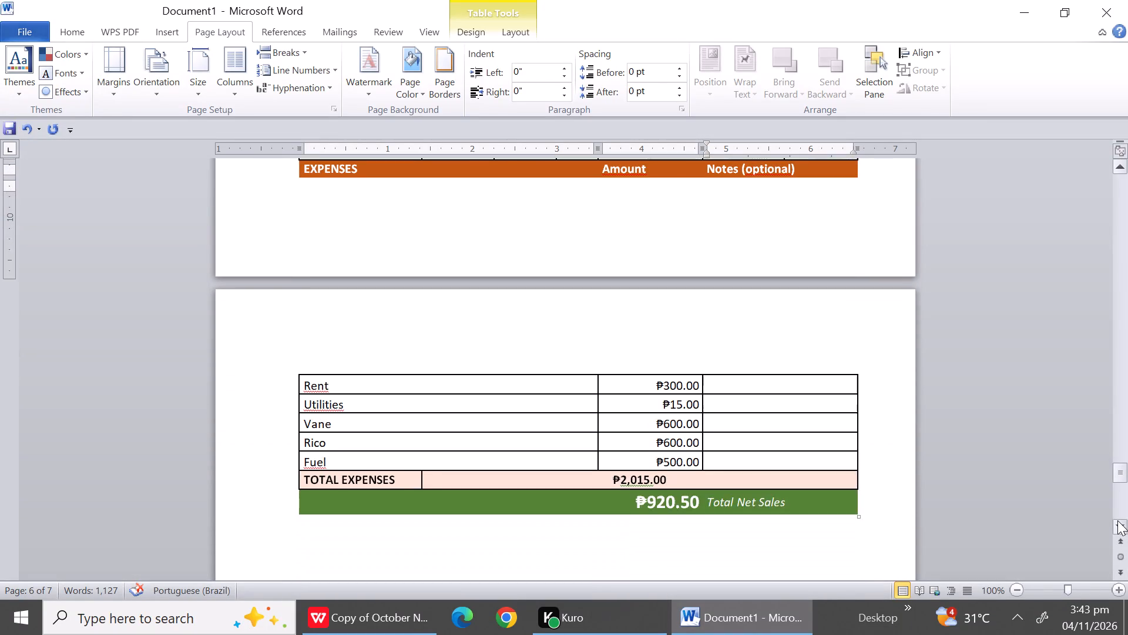
pyautogui.tripleClick(1117, 520)
pyautogui.tripleClick(1117, 520)
pyautogui.doubleClick(1117, 520)
pyautogui.moveTo(1117, 520); pyautogui.dragTo(1117, 513)
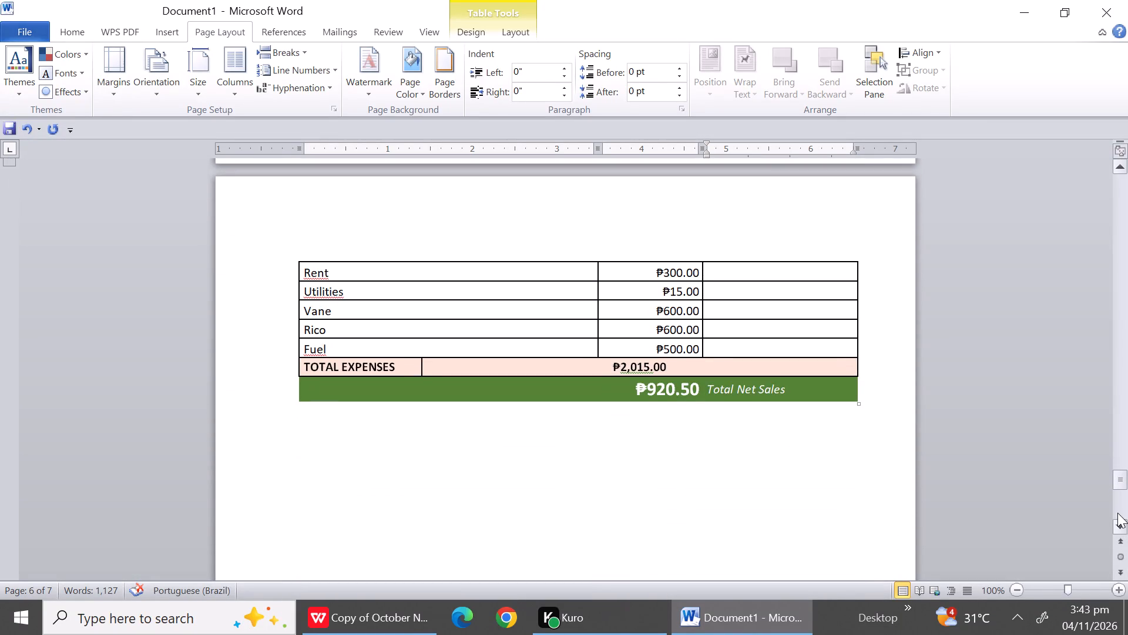
pyautogui.click(1117, 513)
pyautogui.click(1114, 352)
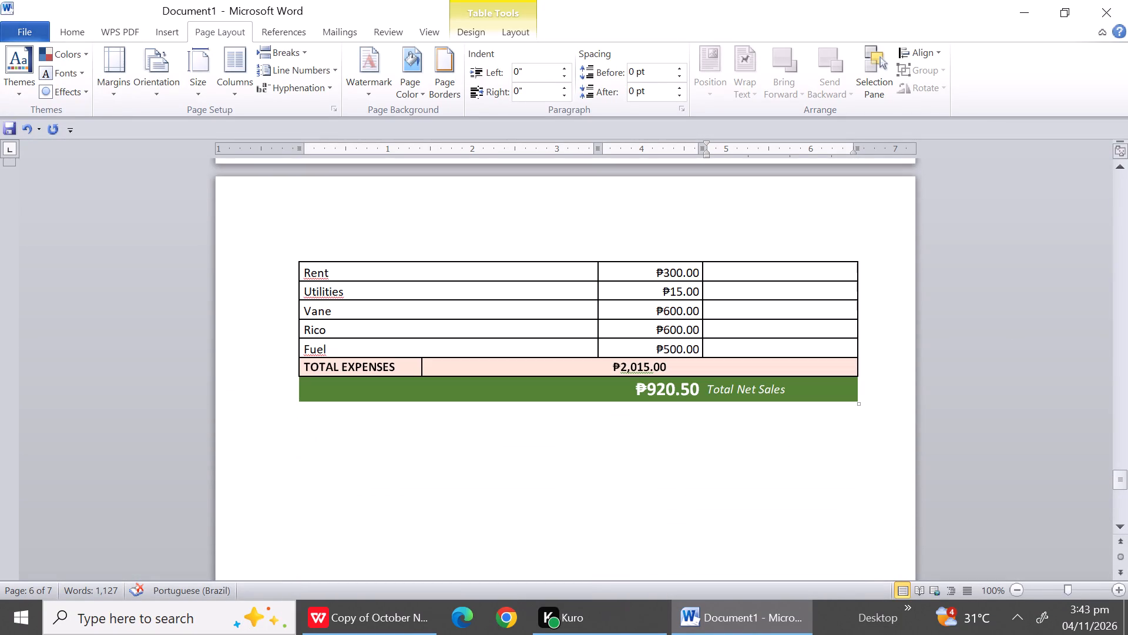
pyautogui.click(404, 445)
pyautogui.press('Return')
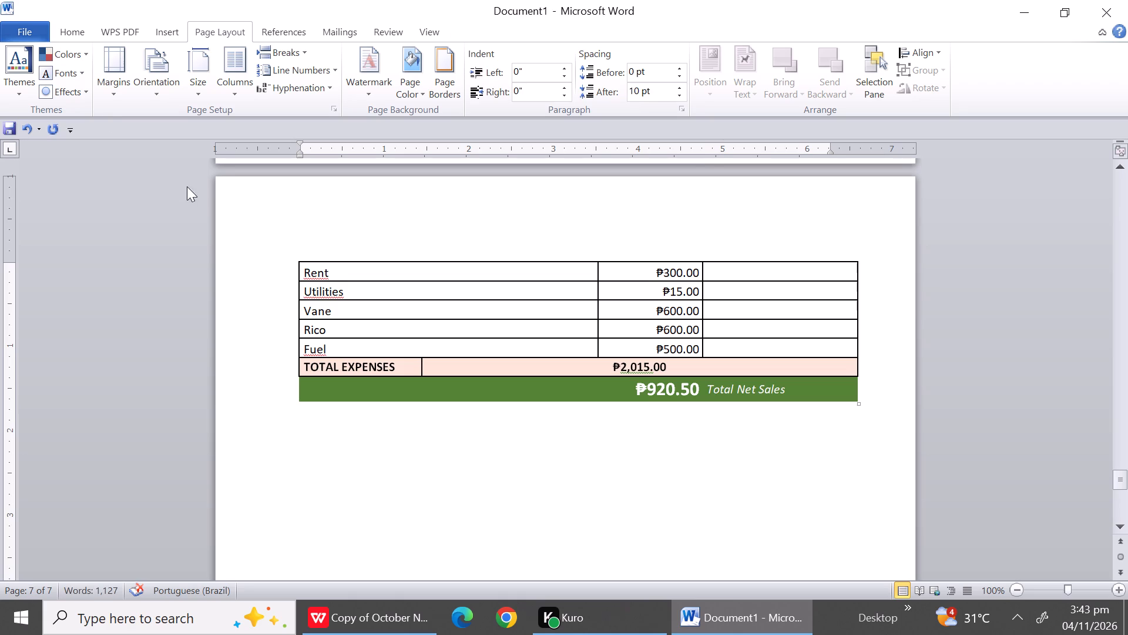
pyautogui.click(72, 27)
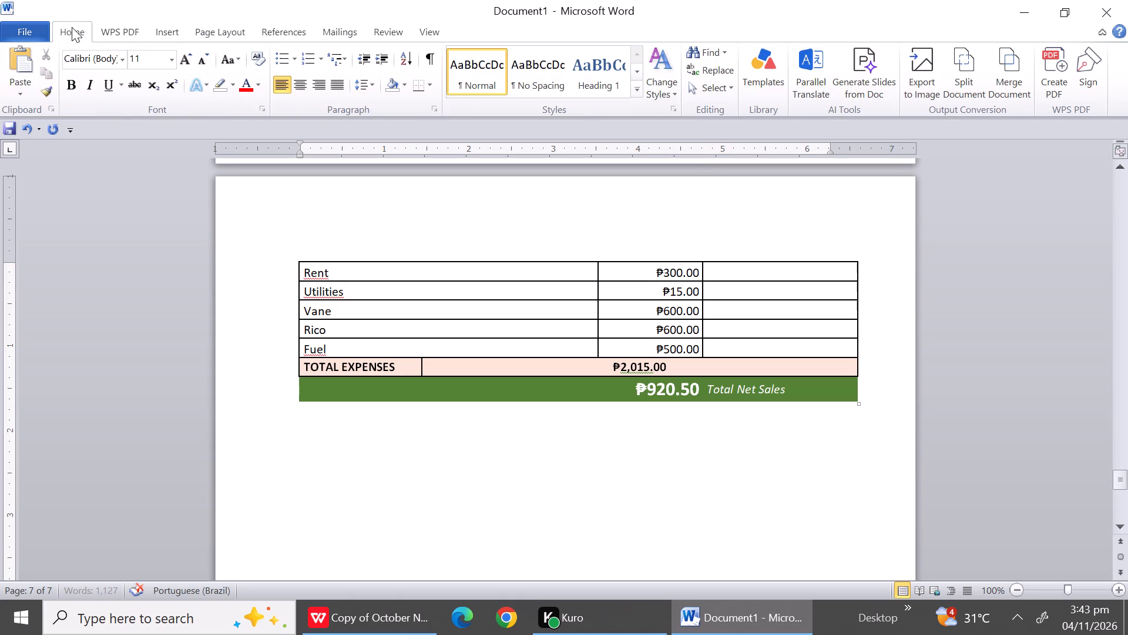
pyautogui.click(301, 83)
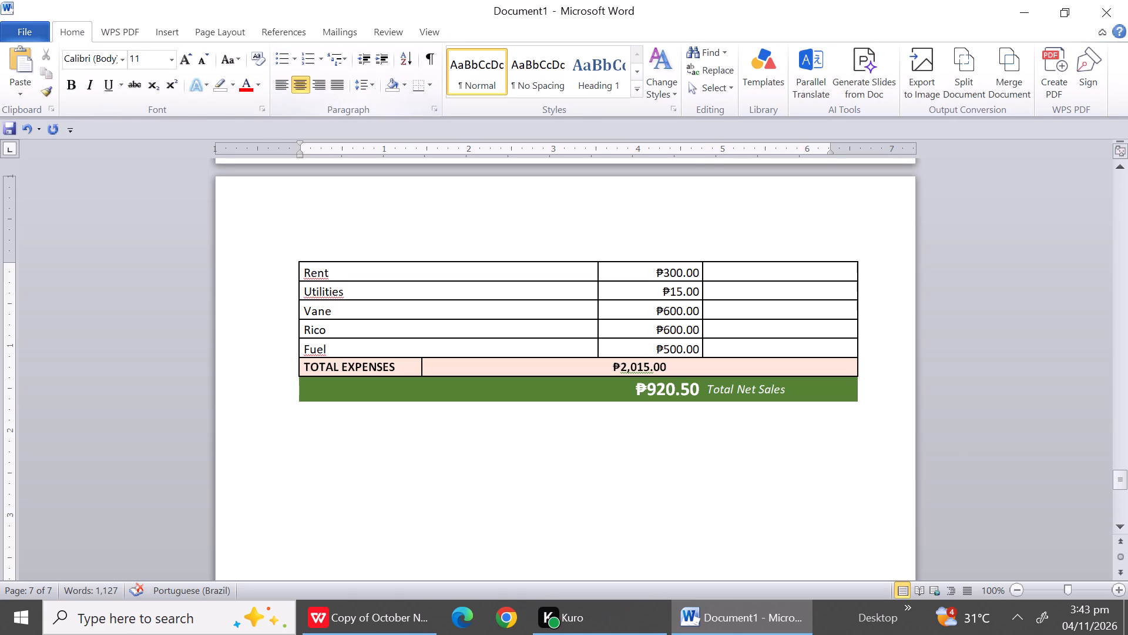
# Switch to the October Net Sales workbook in WPS Office and locate the October 16, 2026 report on the Garcia Net Sales sheet.
pyautogui.click(401, 631)
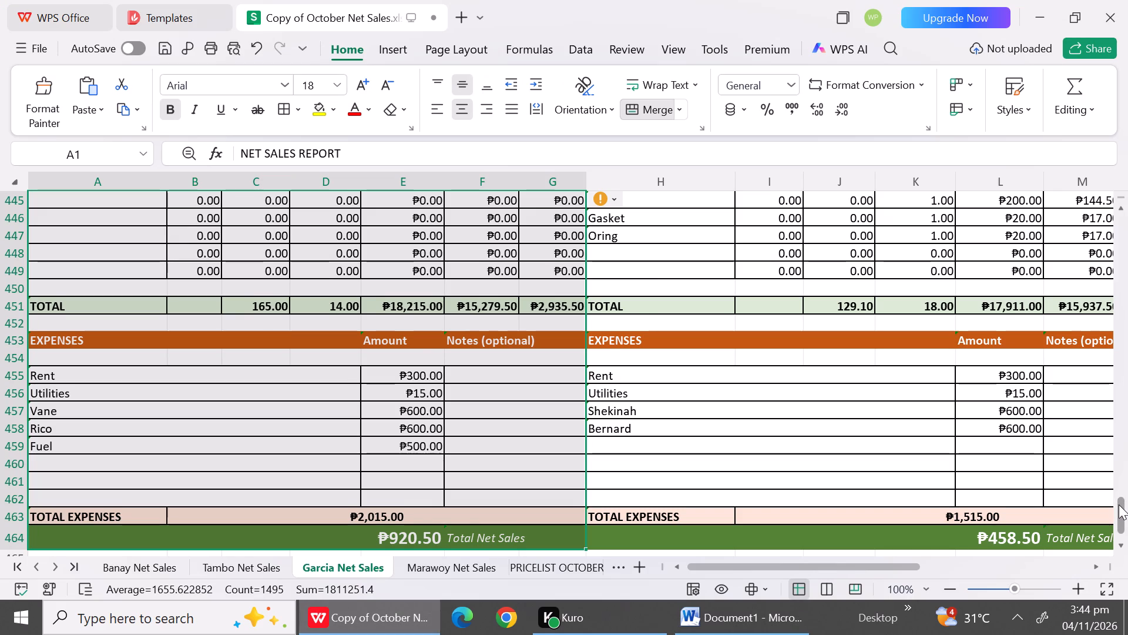
pyautogui.moveTo(1119, 505); pyautogui.dragTo(1090, 180)
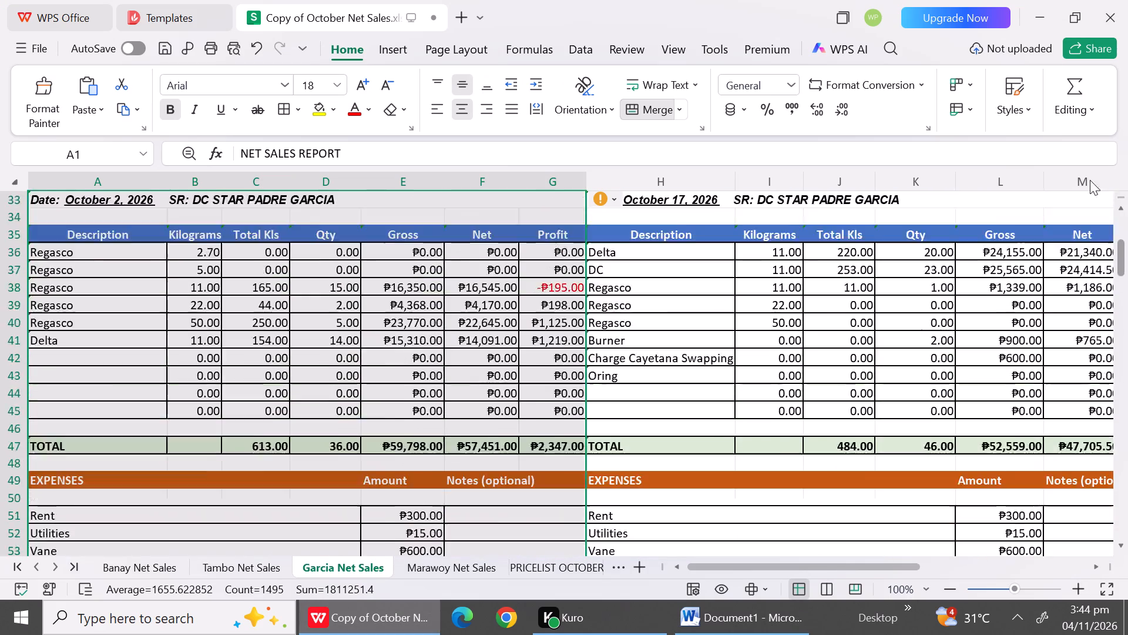
pyautogui.moveTo(1090, 180); pyautogui.dragTo(1080, 87)
pyautogui.click(1093, 569)
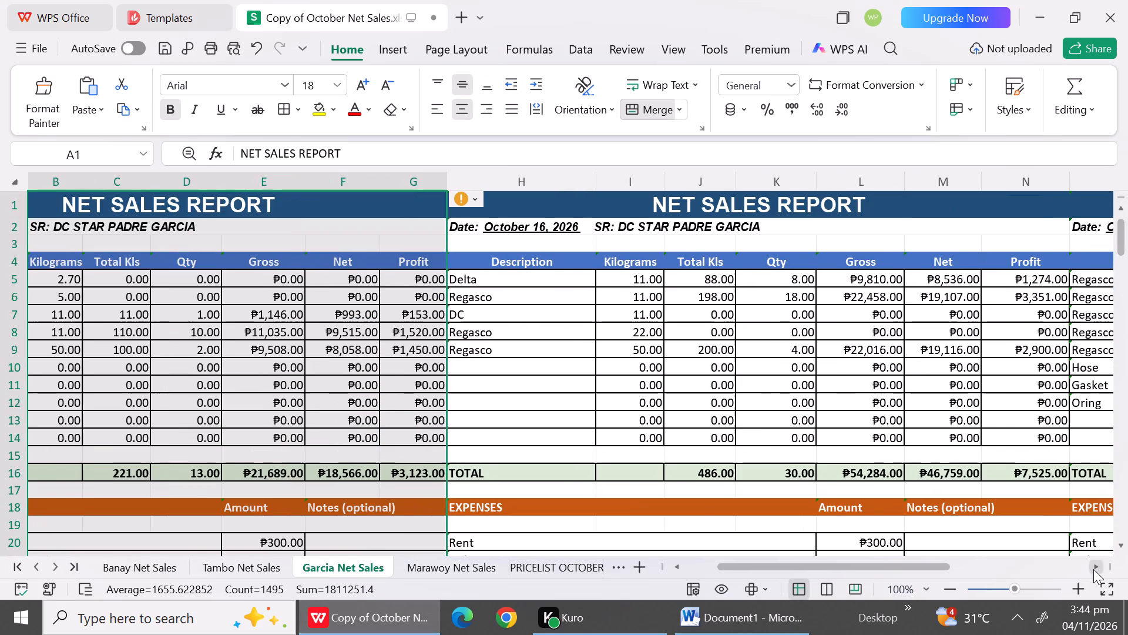
pyautogui.click(1093, 569)
pyautogui.click(1093, 569)
pyautogui.doubleClick(1093, 569)
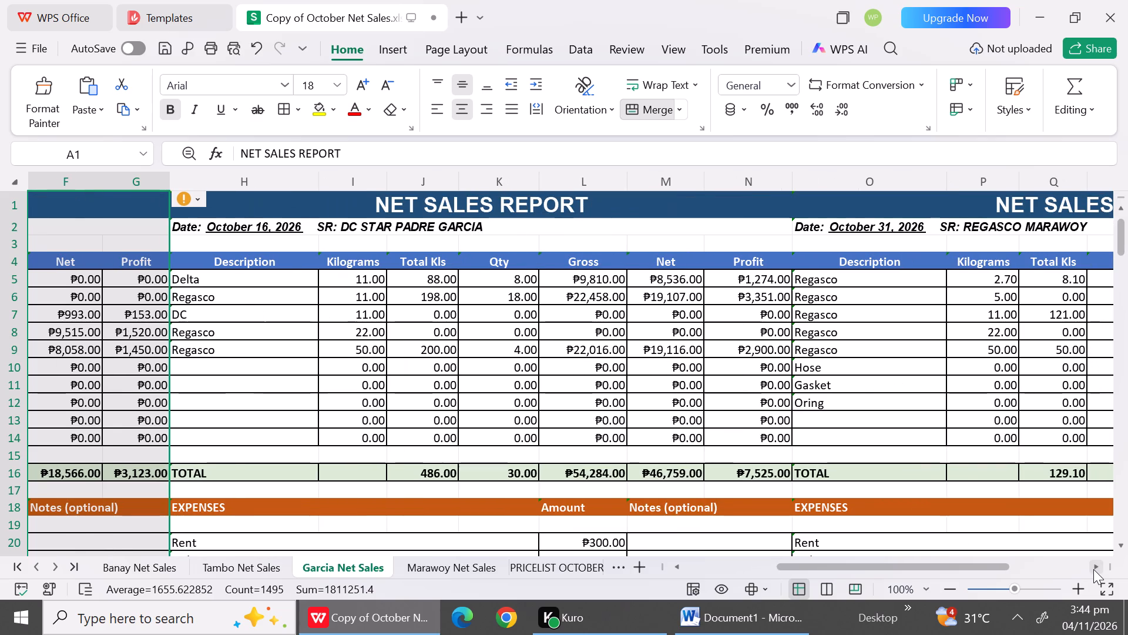
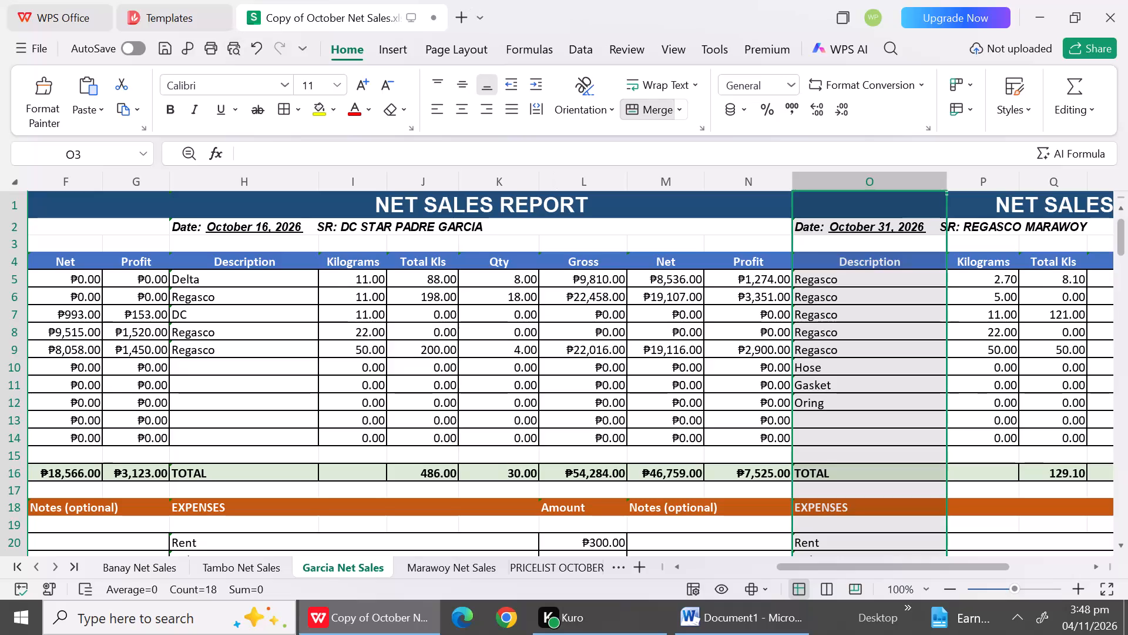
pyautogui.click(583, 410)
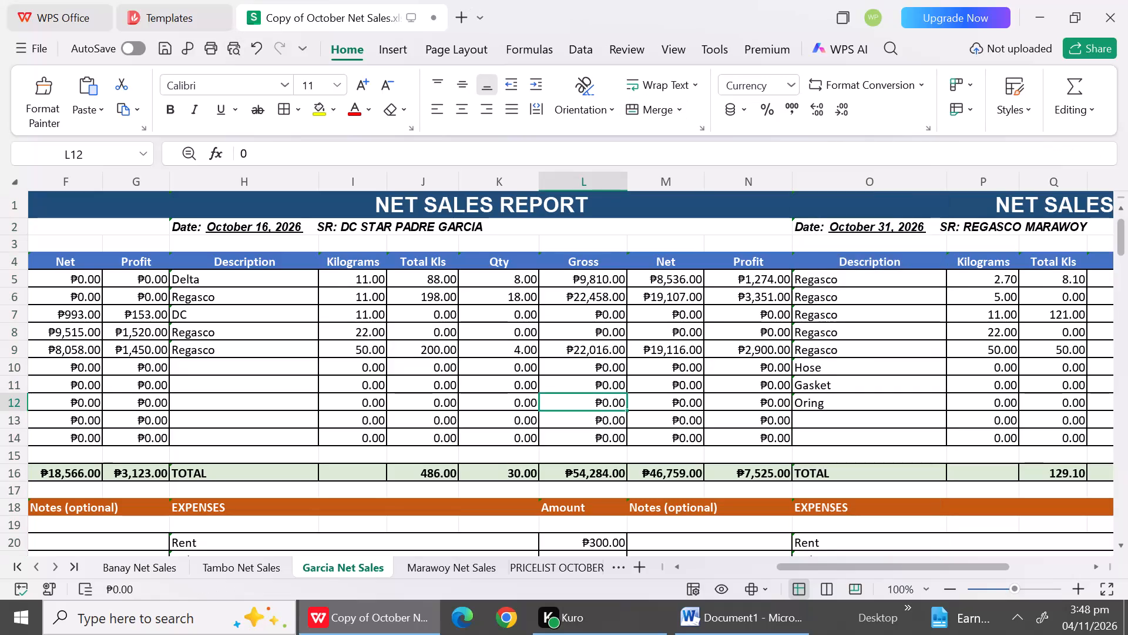
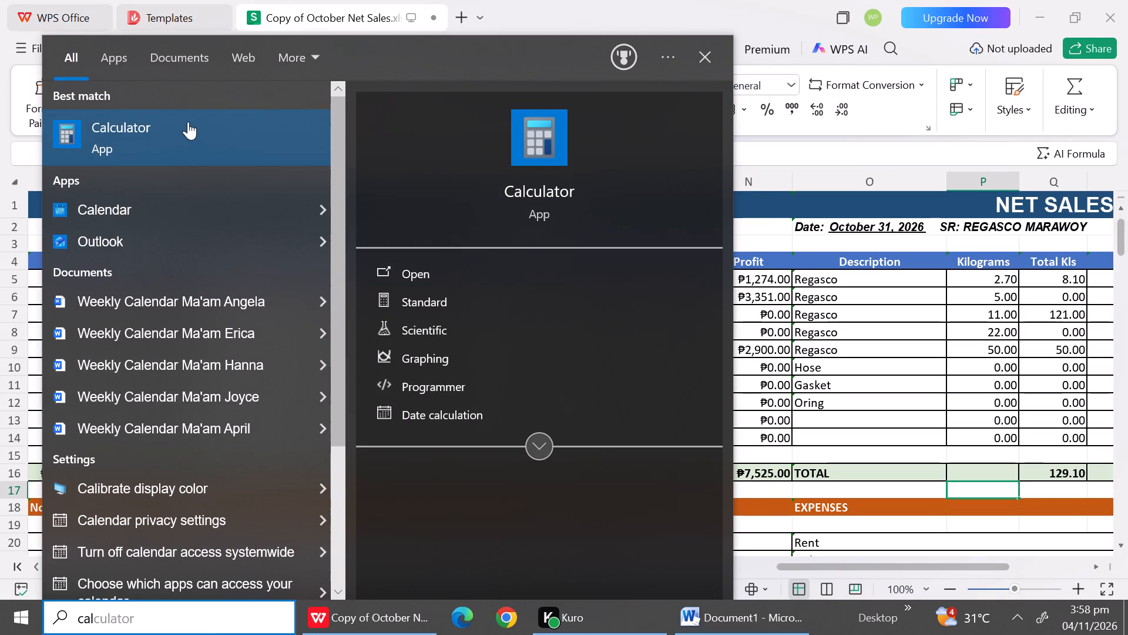
# Open Calculator in a smaller window over the sales sheet and multiply 9 by 11.
pyautogui.click(188, 122)
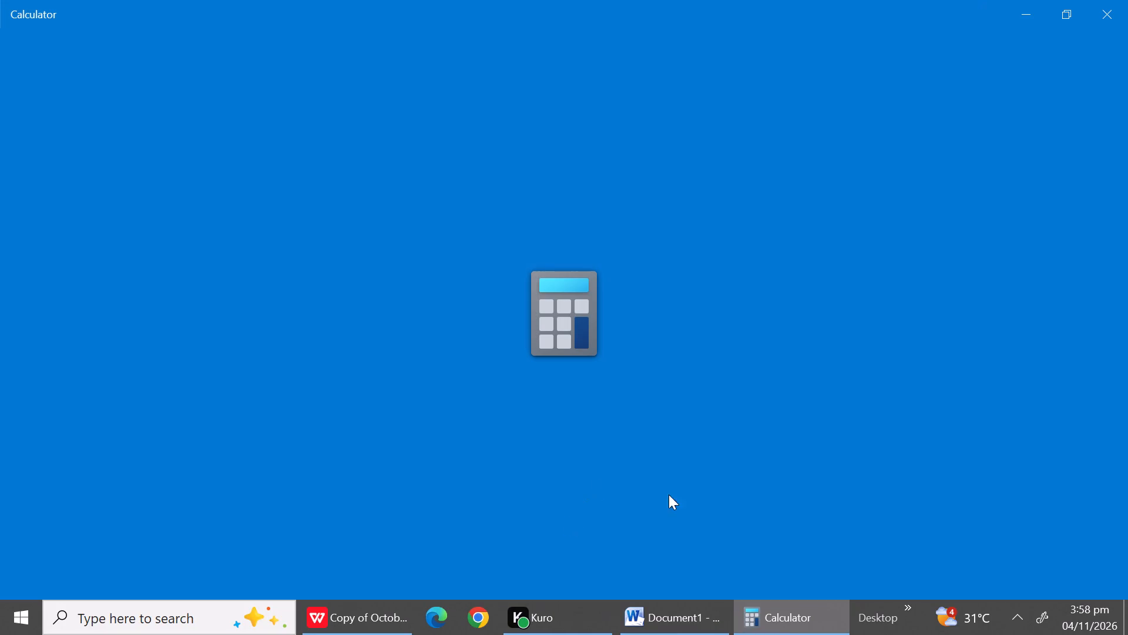
pyautogui.click(1063, 21)
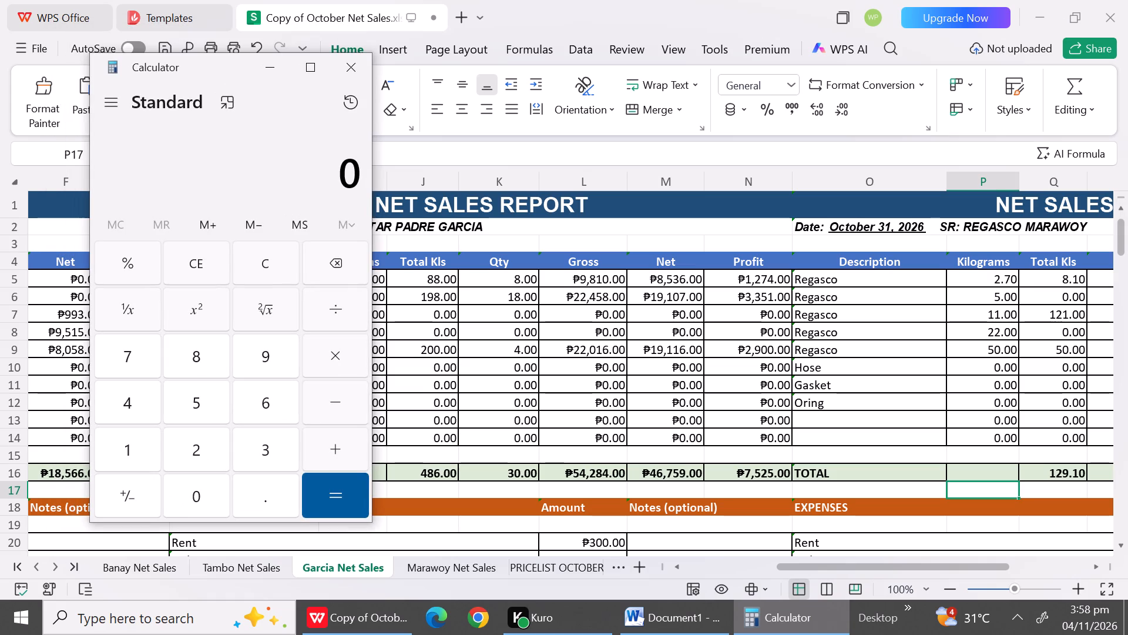
pyautogui.click(253, 353)
pyautogui.click(326, 357)
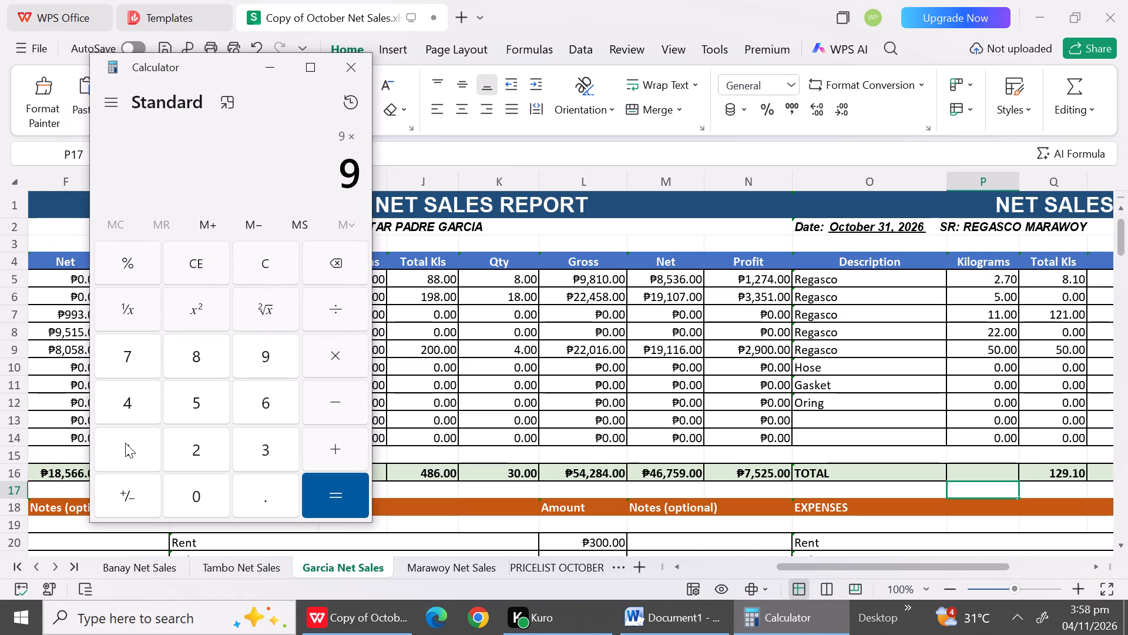
pyautogui.doubleClick(125, 443)
pyautogui.click(125, 443)
pyautogui.click(334, 277)
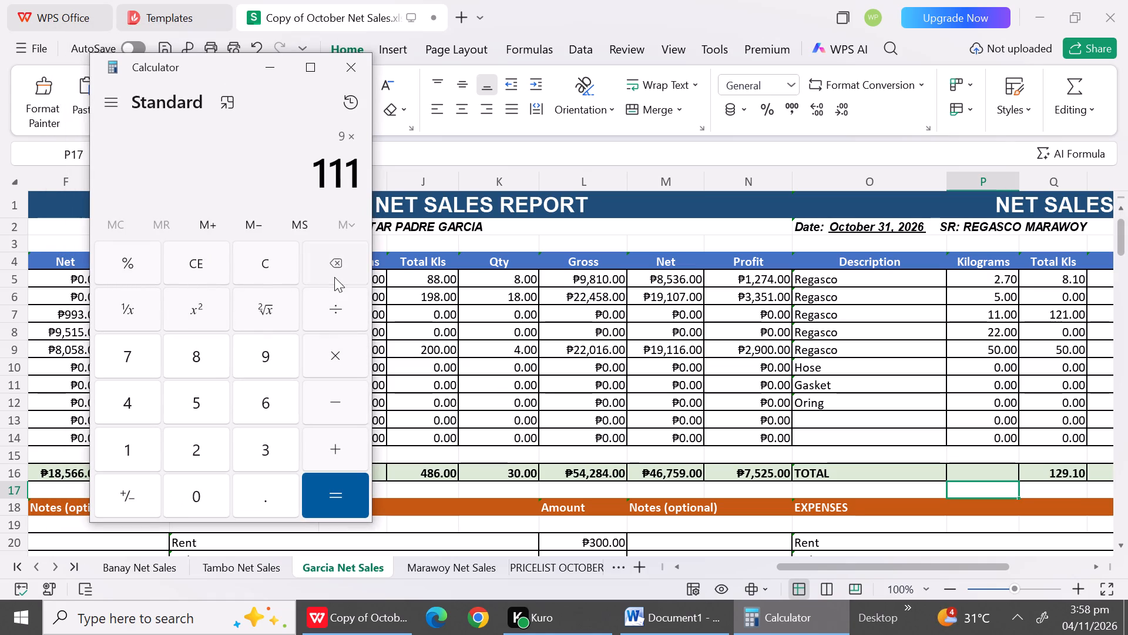
pyautogui.click(341, 490)
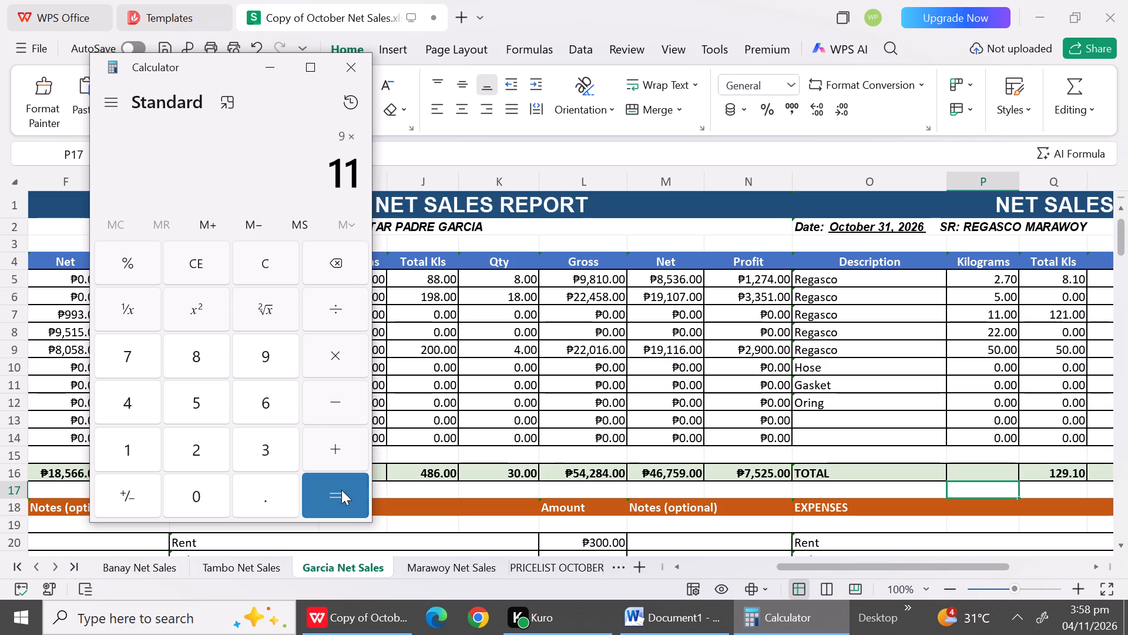
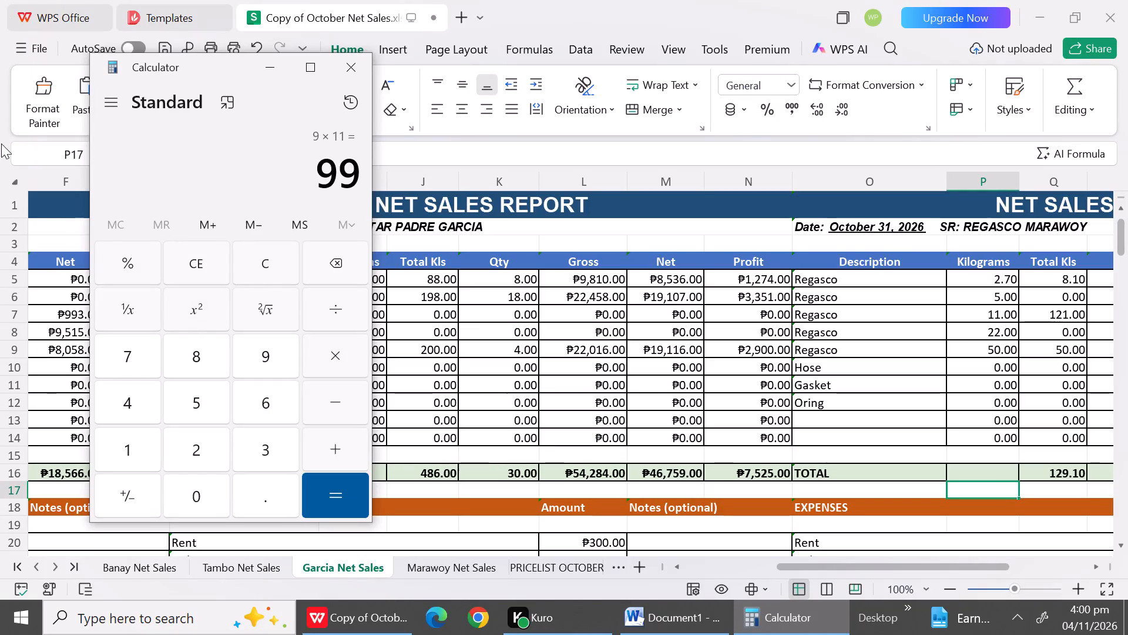
# Clear the previous calculation and multiply 11 by 19.
pyautogui.click(186, 270)
pyautogui.click(186, 270)
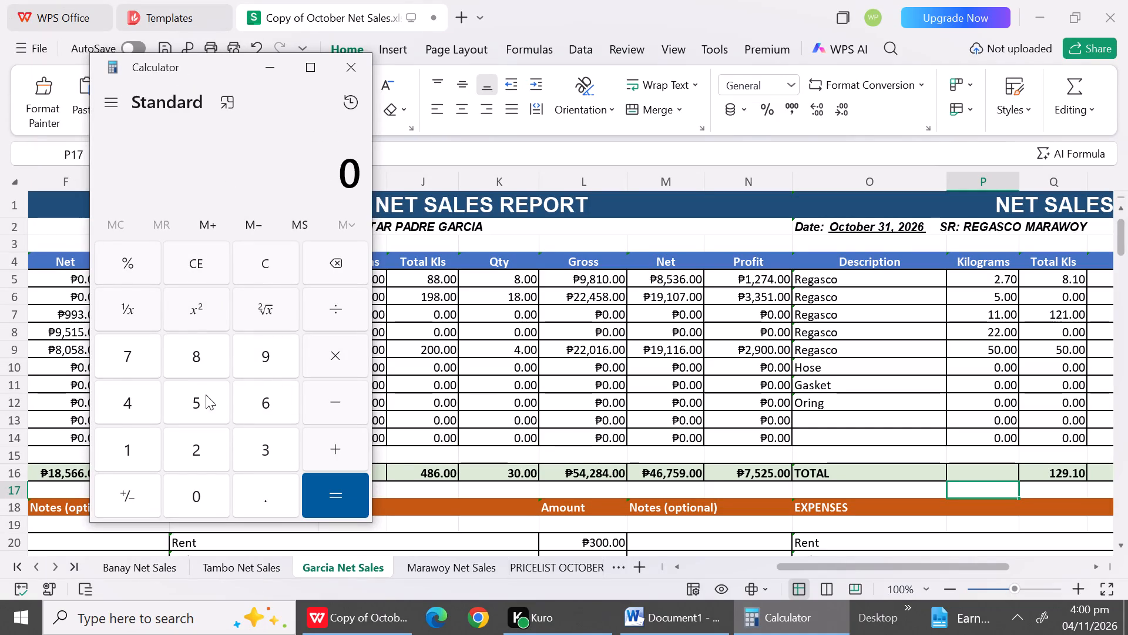
pyautogui.doubleClick(127, 439)
pyautogui.click(127, 439)
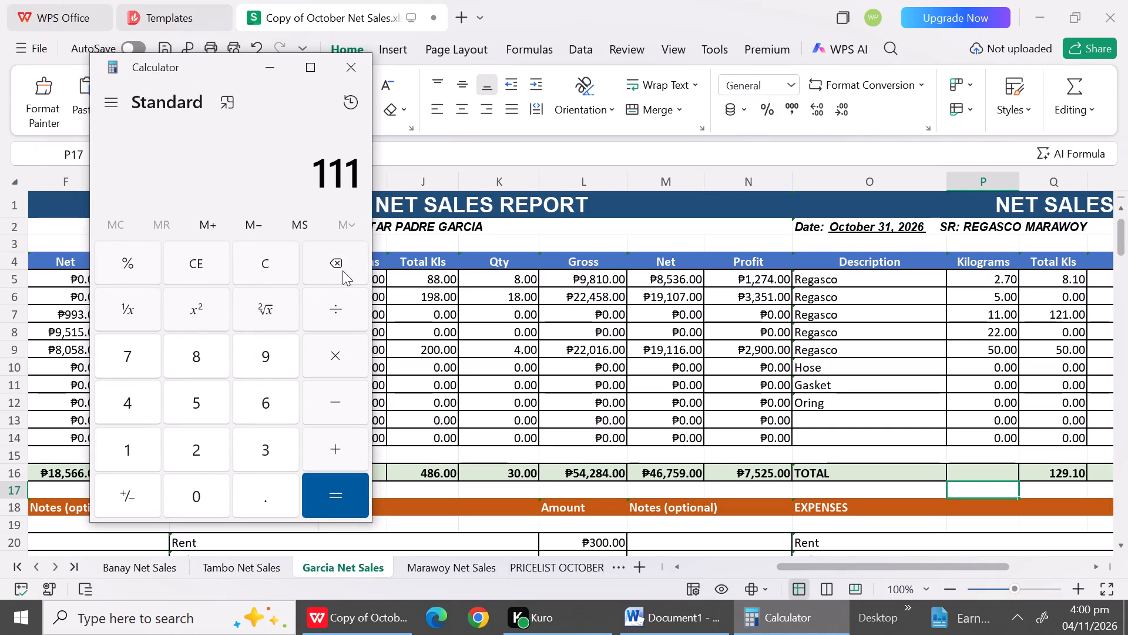
pyautogui.click(343, 269)
pyautogui.click(324, 357)
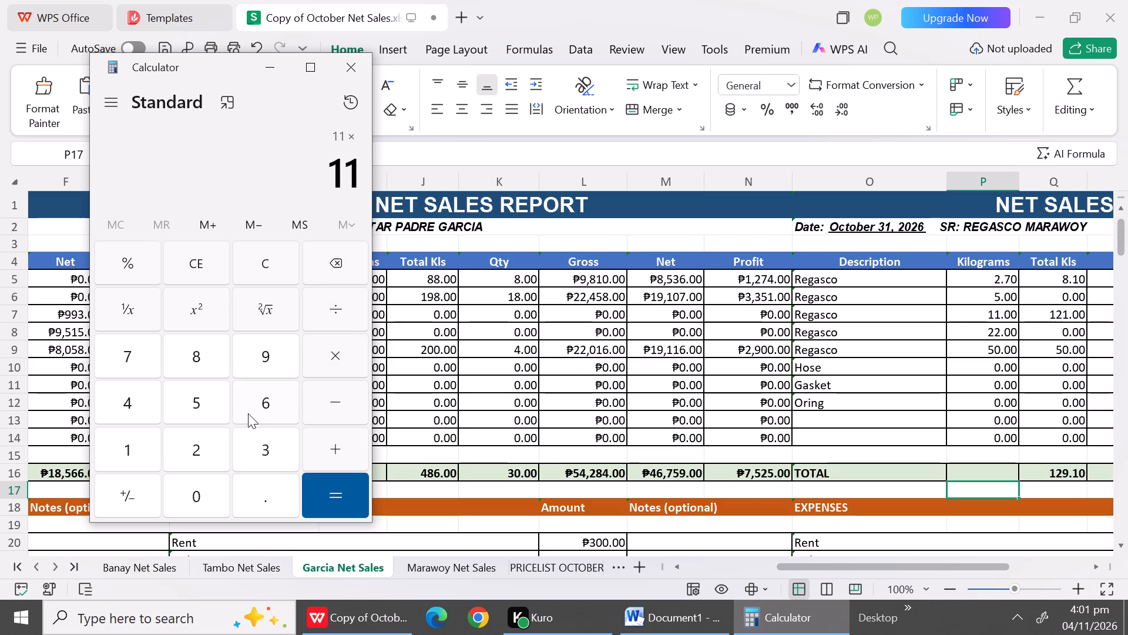
pyautogui.click(145, 442)
pyautogui.click(276, 360)
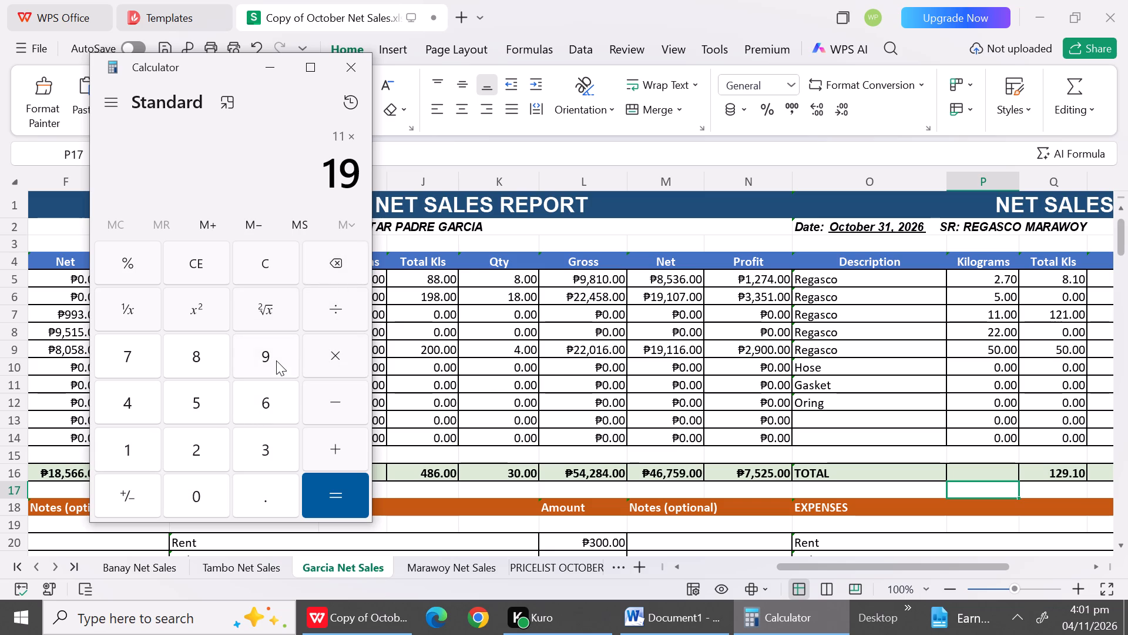
pyautogui.click(319, 479)
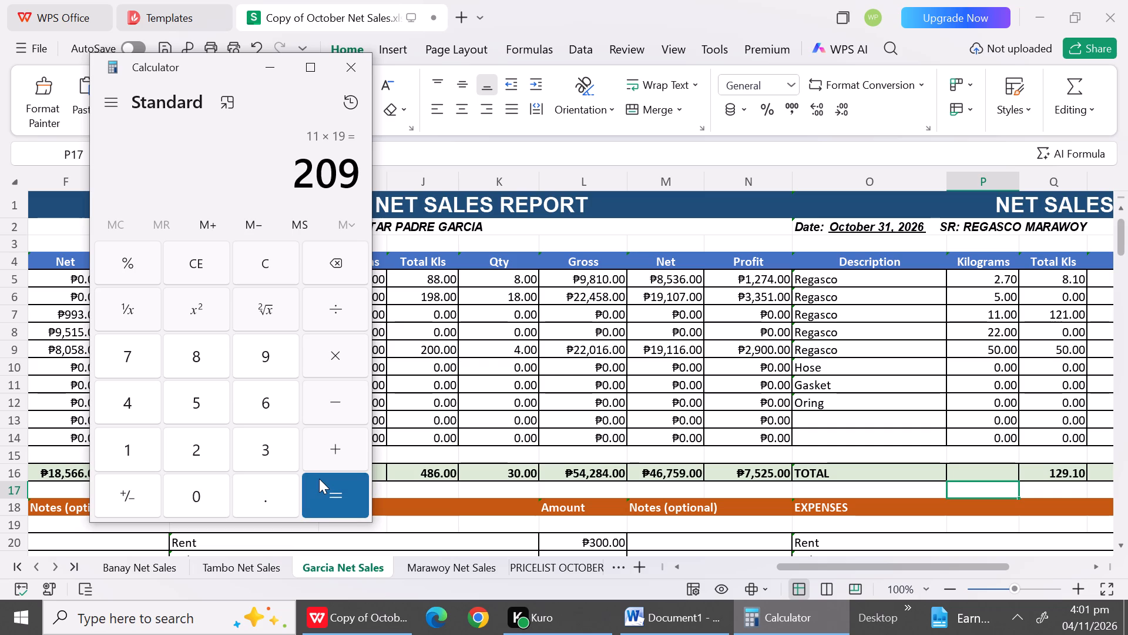
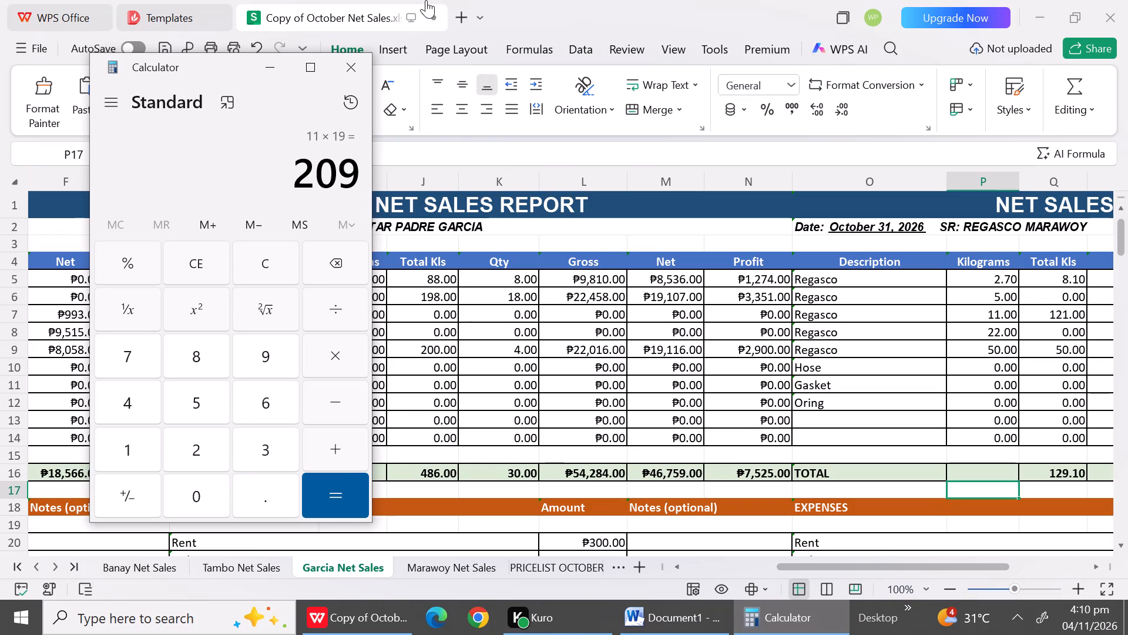
# Look through the DC Star Padre Garcia net sales reports from October 16 down to the end of October 25.
pyautogui.click(889, 429)
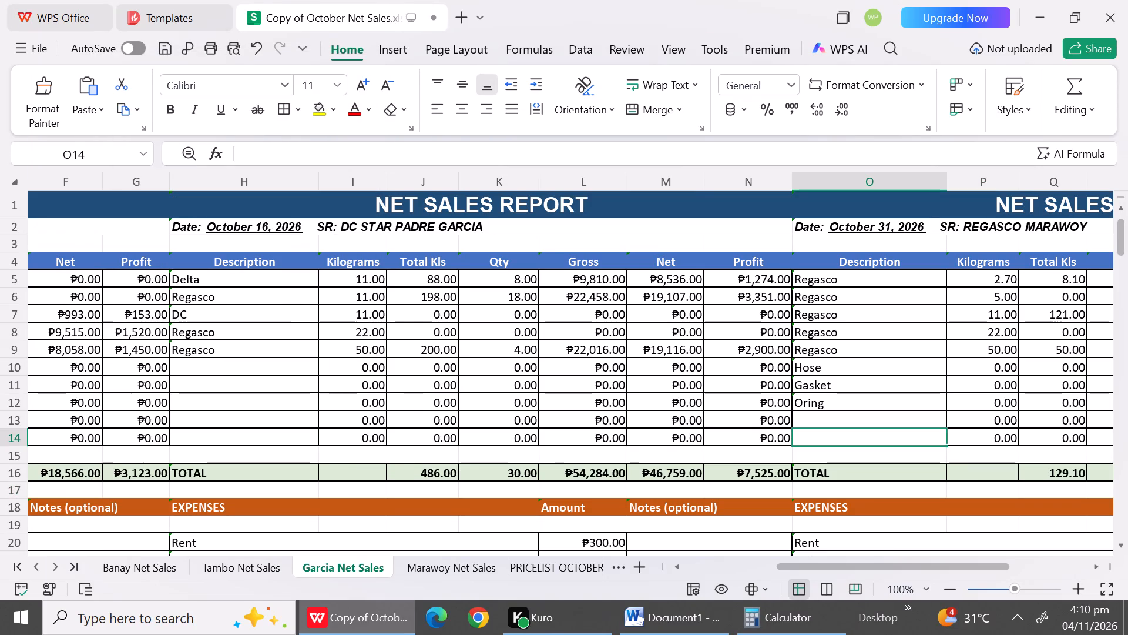
pyautogui.tripleClick(1124, 520)
pyautogui.click(1124, 520)
pyautogui.moveTo(1124, 520); pyautogui.dragTo(1121, 544)
pyautogui.tripleClick(1121, 544)
pyautogui.tripleClick(1121, 544)
pyautogui.moveTo(1121, 544); pyautogui.dragTo(1119, 513)
pyautogui.click(1119, 513)
pyautogui.click(1119, 513)
pyautogui.click(1119, 513)
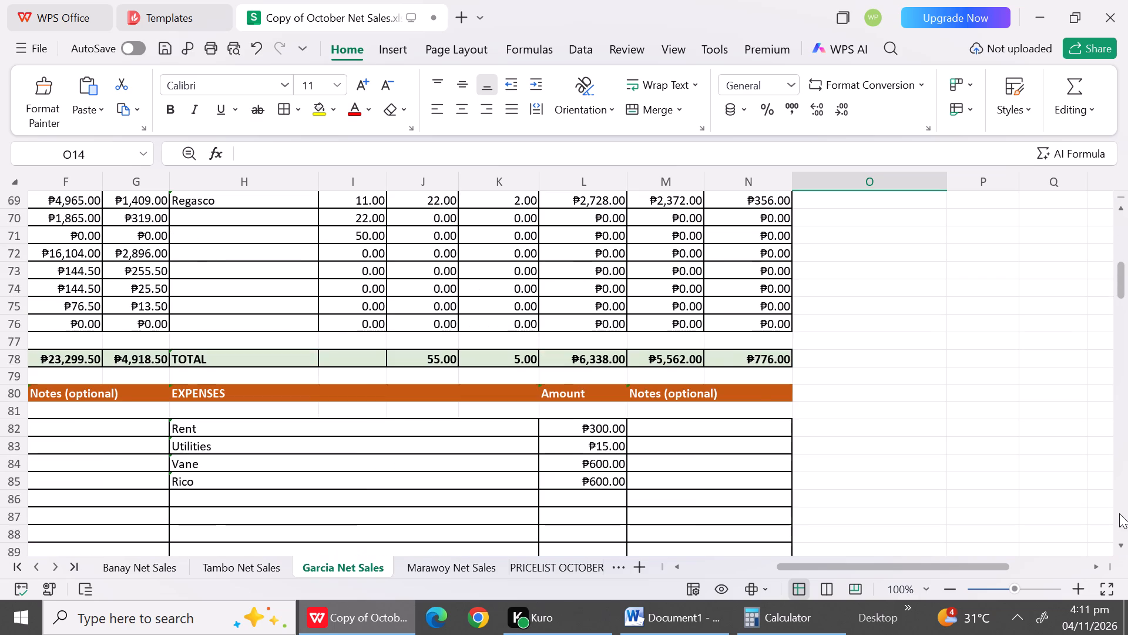
pyautogui.click(1119, 513)
pyautogui.click(1119, 513)
pyautogui.click(1119, 513)
pyautogui.click(1119, 513)
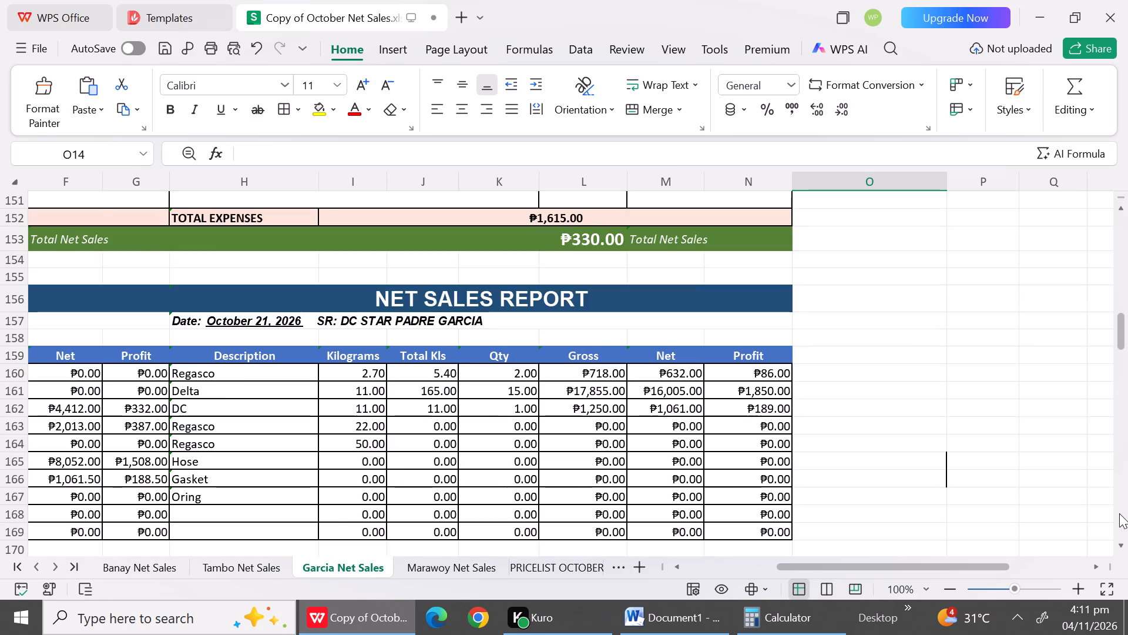
pyautogui.tripleClick(1119, 513)
pyautogui.doubleClick(1119, 513)
pyautogui.doubleClick(1119, 513)
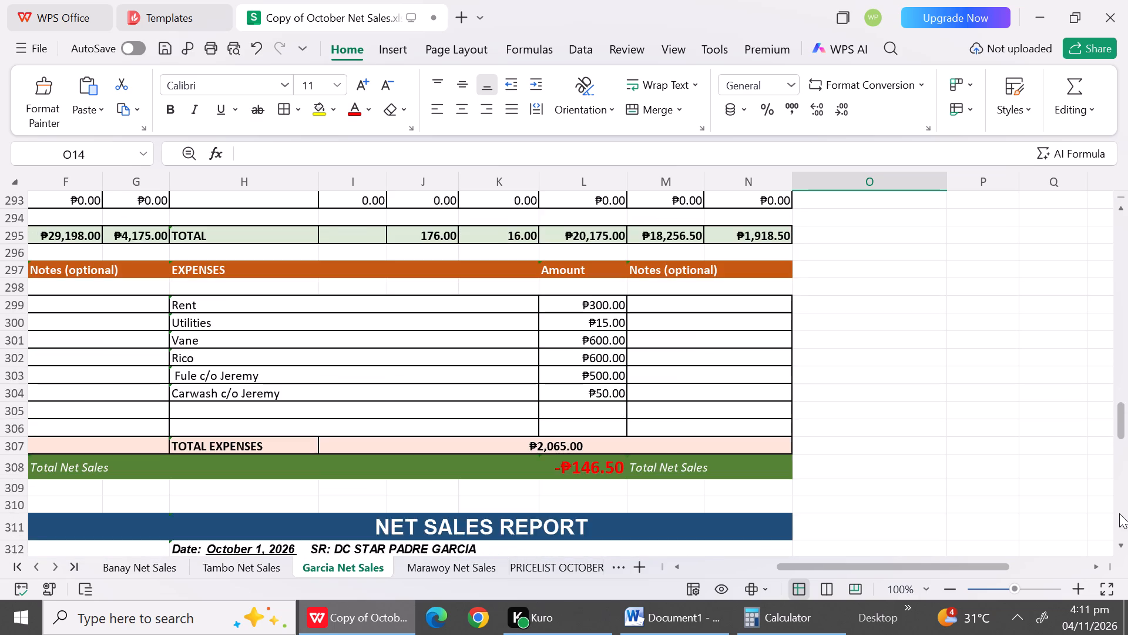
pyautogui.click(1119, 513)
pyautogui.click(1122, 318)
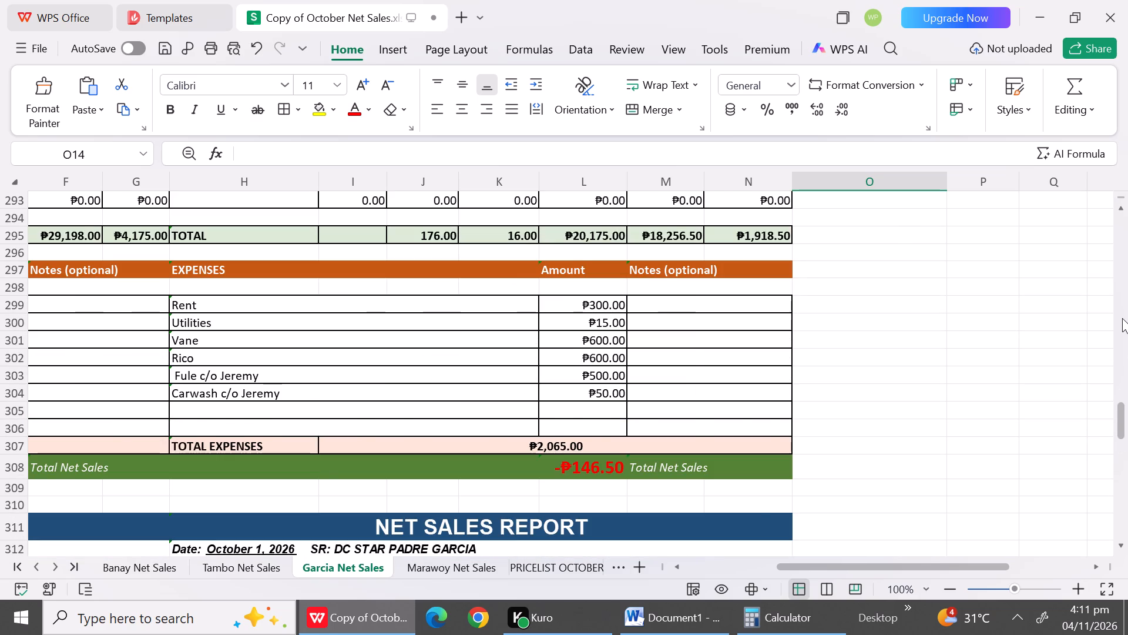
pyautogui.click(1122, 318)
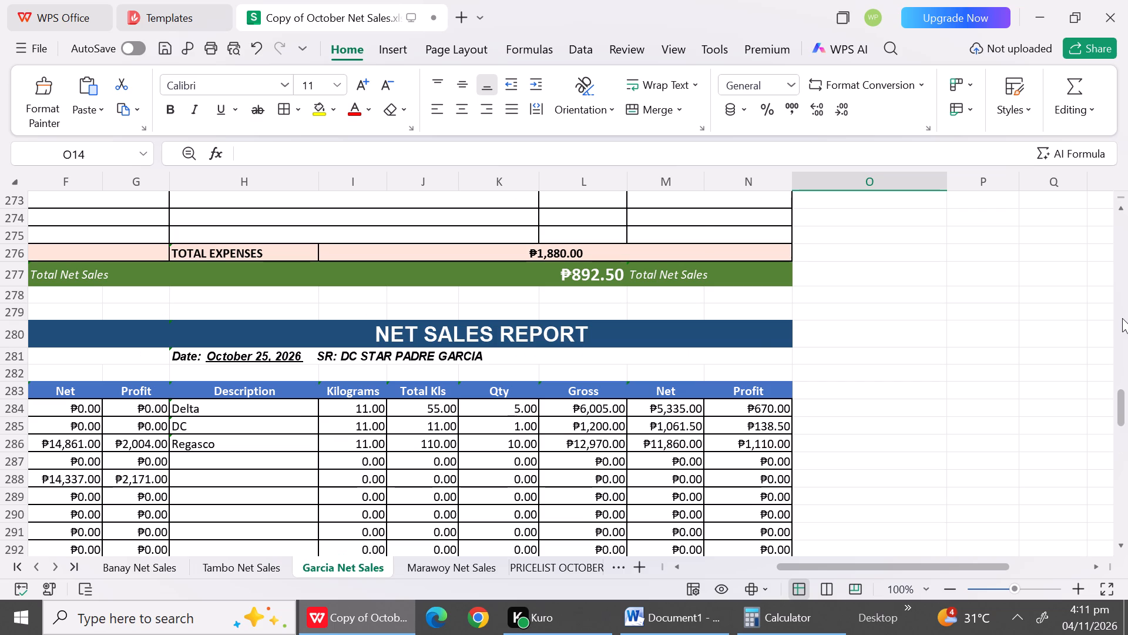
pyautogui.click(1122, 318)
pyautogui.click(1122, 318)
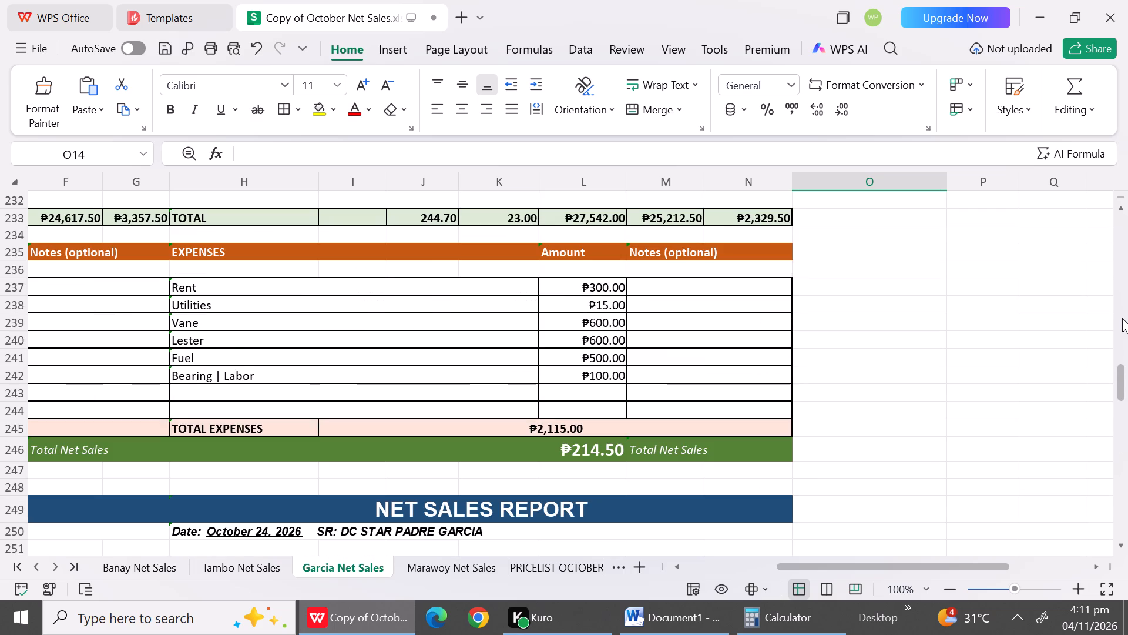
# Examine the sales table and expenses of the October 24 report for DC Star Padre Garcia.
pyautogui.tripleClick(1122, 546)
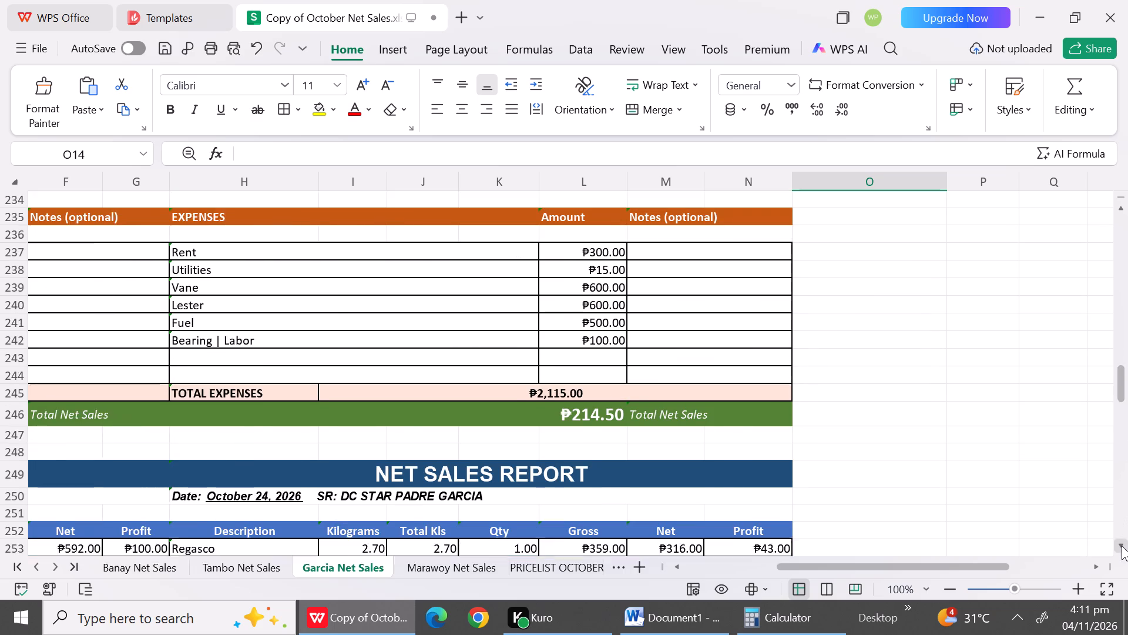
pyautogui.tripleClick(1122, 546)
pyautogui.tripleClick(1122, 546)
pyautogui.tripleClick(1122, 546)
pyautogui.tripleClick(1122, 546)
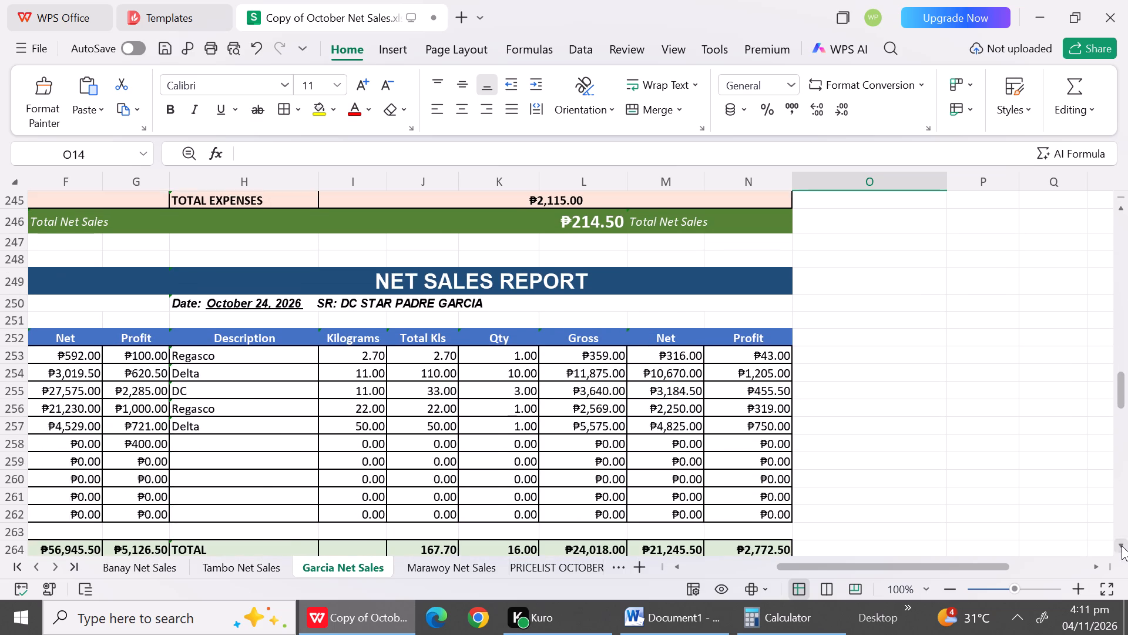
pyautogui.tripleClick(1122, 546)
pyautogui.tripleClick(1122, 546)
pyautogui.tripleClick(1122, 546)
pyautogui.tripleClick(1122, 546)
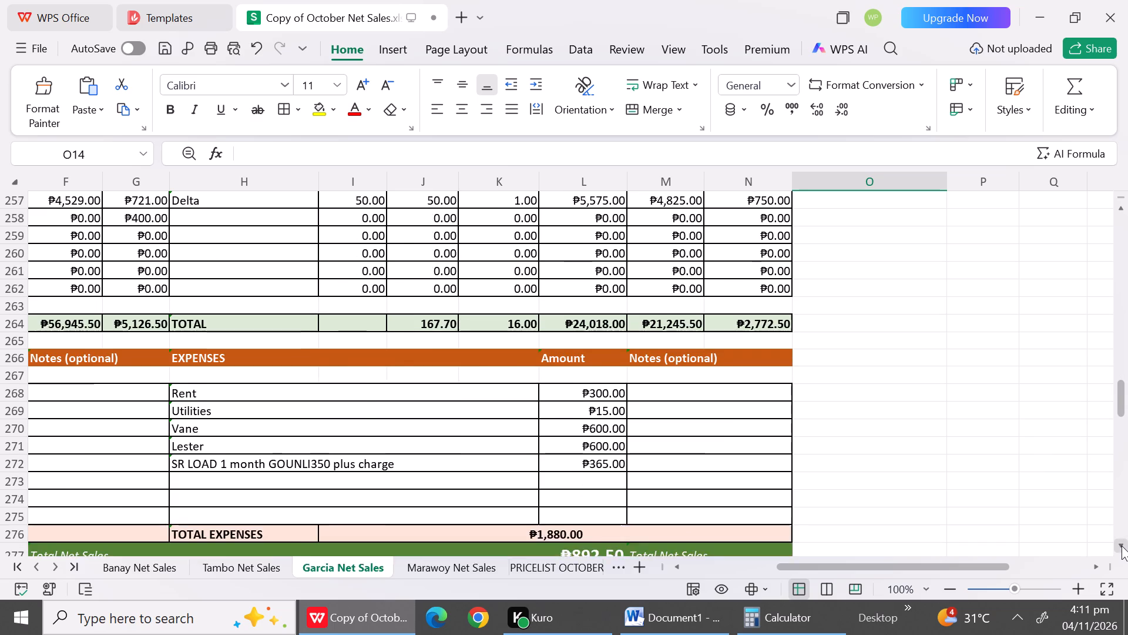
pyautogui.click(1122, 546)
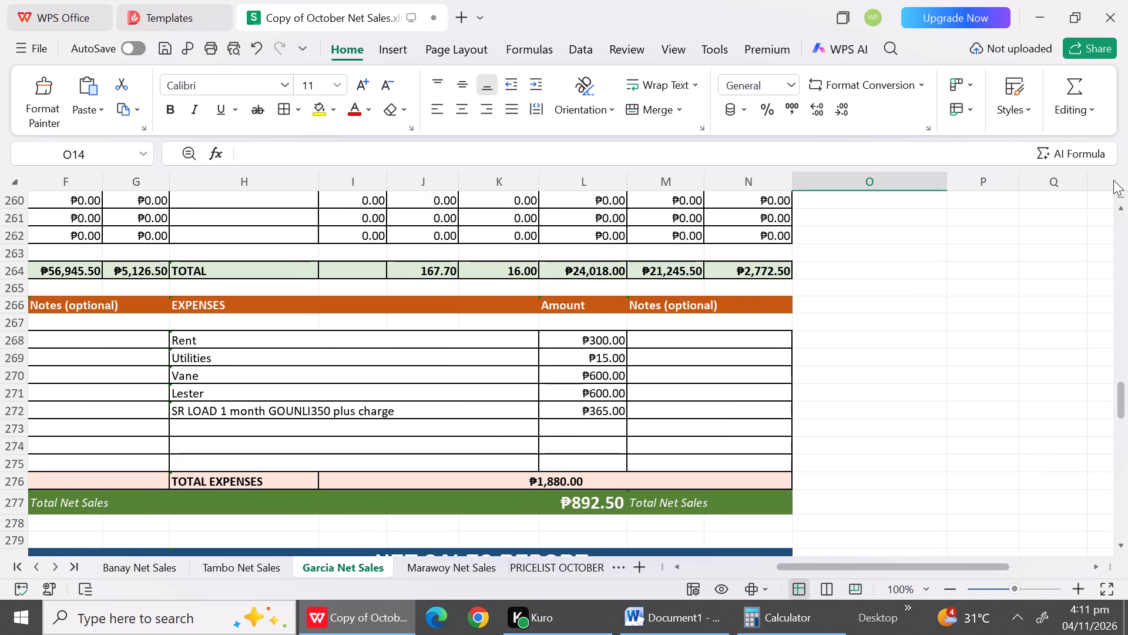
pyautogui.click(1123, 213)
pyautogui.moveTo(1123, 213); pyautogui.dragTo(1052, 534)
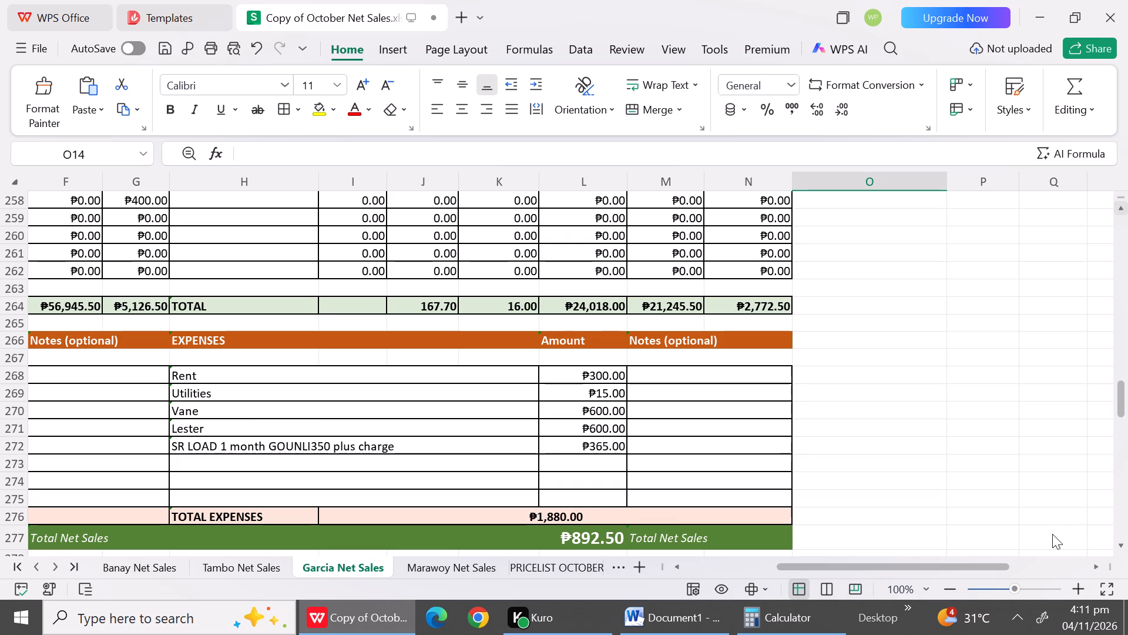
pyautogui.moveTo(1052, 534); pyautogui.dragTo(1097, 564)
pyautogui.click(1097, 564)
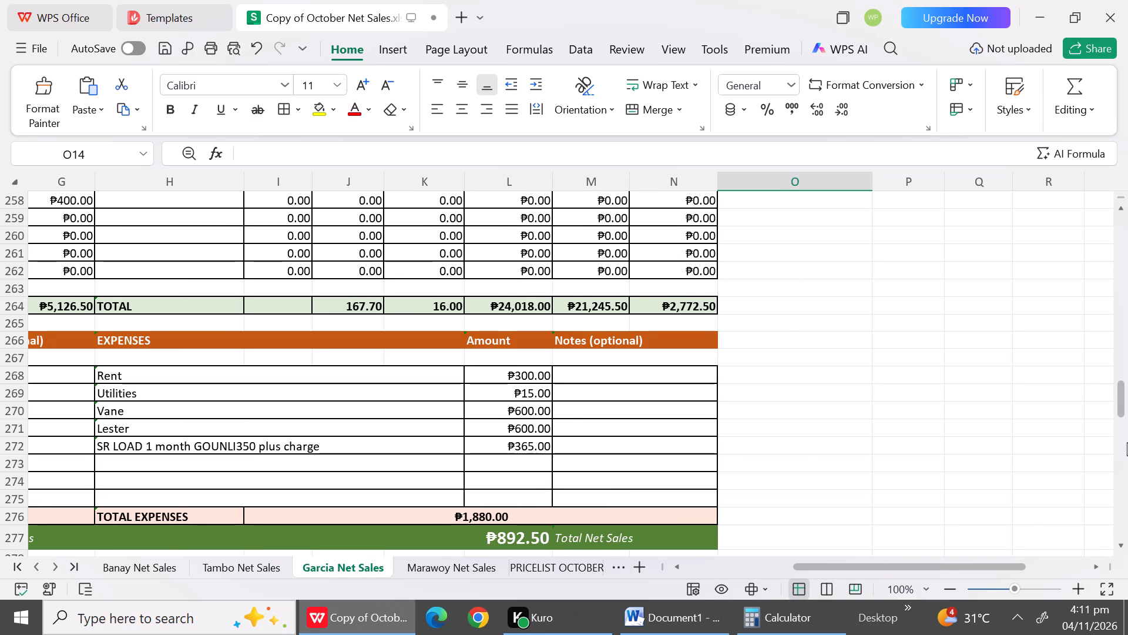
# Go back to the October 16 report and review the Padre Garcia reports again down to the one following October 25.
pyautogui.moveTo(1118, 390); pyautogui.dragTo(1115, 346)
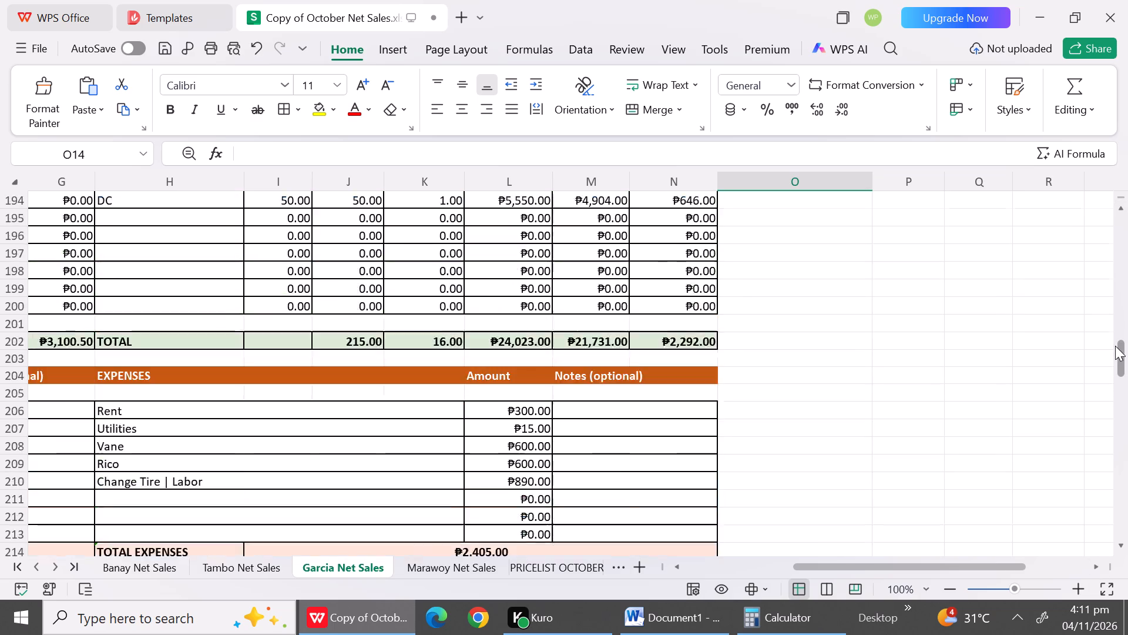
pyautogui.moveTo(1115, 346); pyautogui.dragTo(1103, 187)
pyautogui.click(1089, 563)
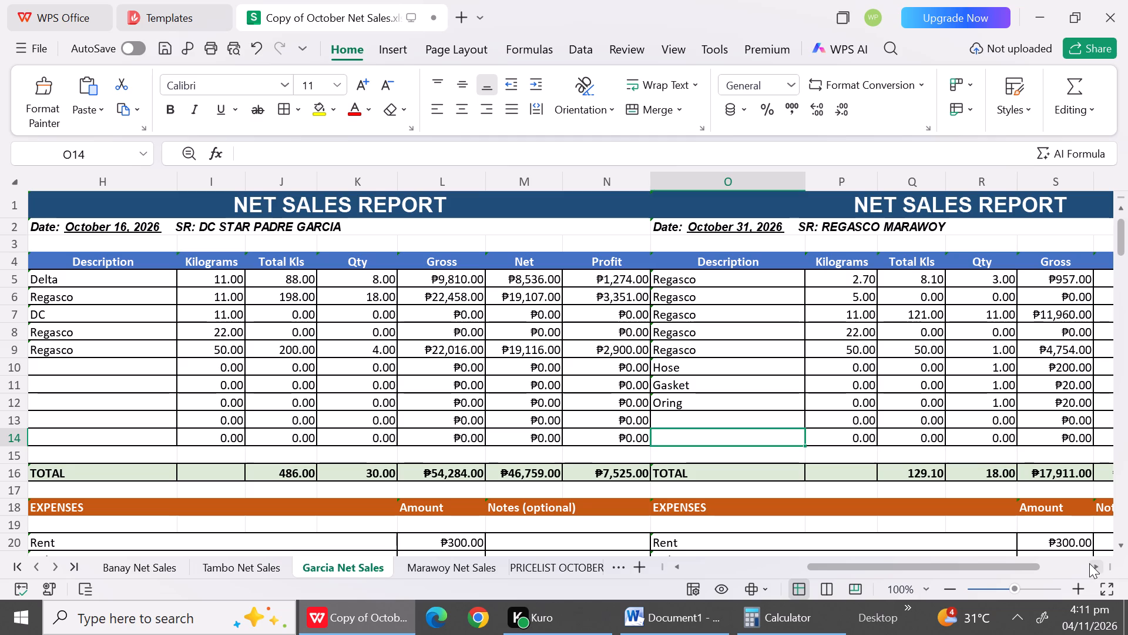
pyautogui.click(1124, 489)
pyautogui.click(1124, 489)
pyautogui.click(1124, 489)
pyautogui.click(1124, 489)
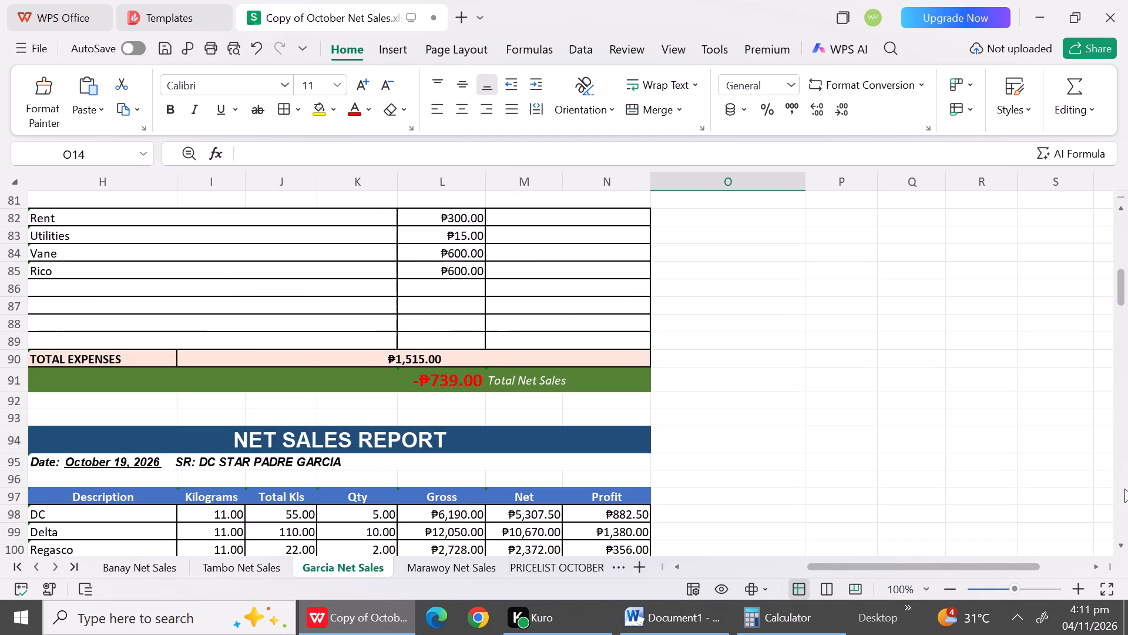
pyautogui.click(1124, 489)
pyautogui.click(1124, 489)
pyautogui.click(1124, 489)
pyautogui.click(1124, 489)
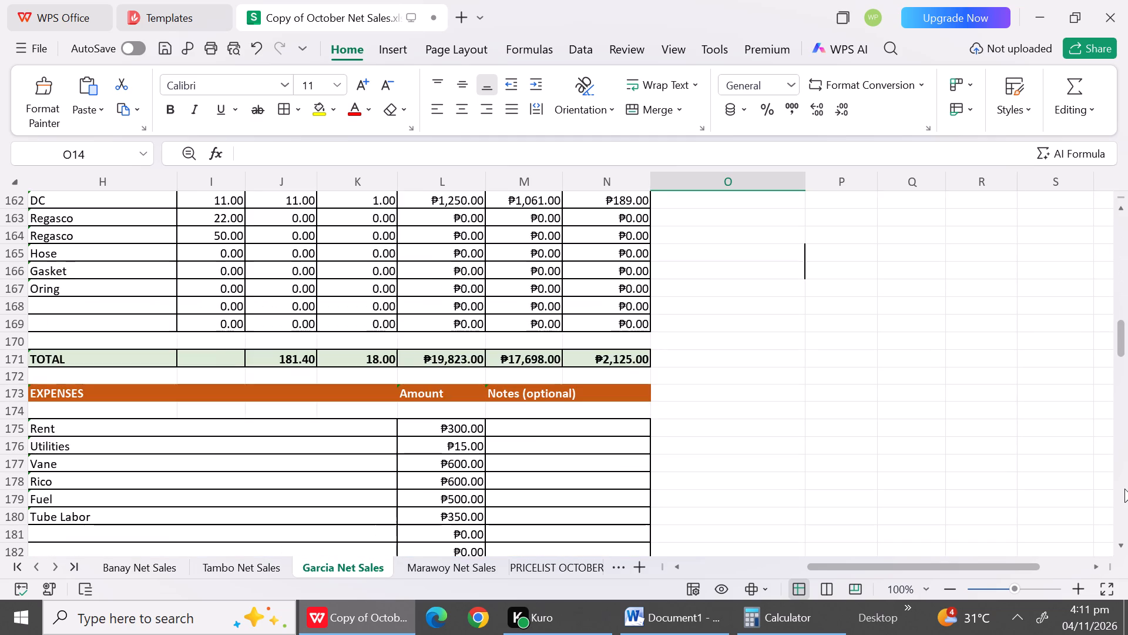
pyautogui.click(1124, 489)
pyautogui.click(1124, 489)
pyautogui.click(1124, 489)
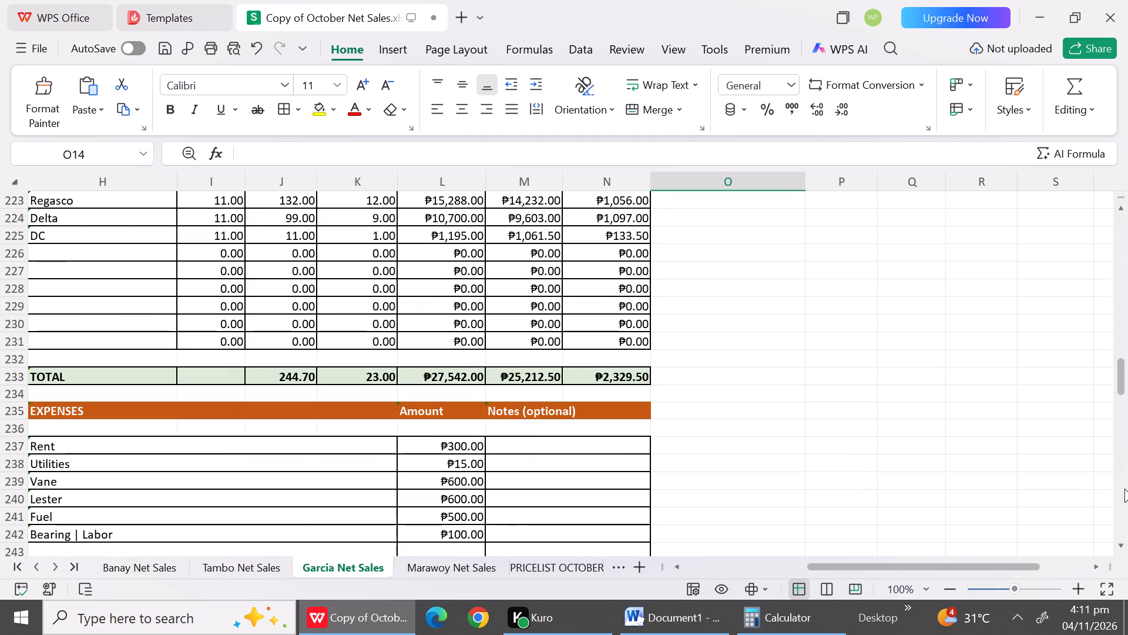
pyautogui.click(1124, 489)
pyautogui.doubleClick(1124, 489)
pyautogui.click(1124, 489)
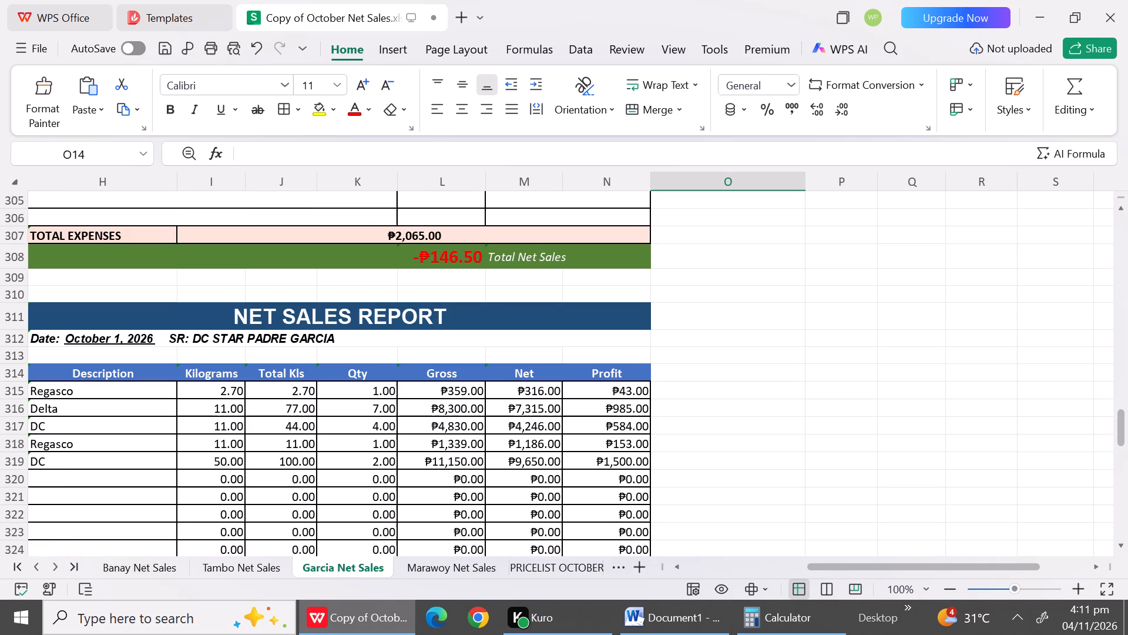
# Correct the spelling to "Fuel" in the ₱500.00 expense description of the October 25 Padre Garcia report.
pyautogui.tripleClick(1120, 210)
pyautogui.tripleClick(1120, 210)
pyautogui.tripleClick(1120, 210)
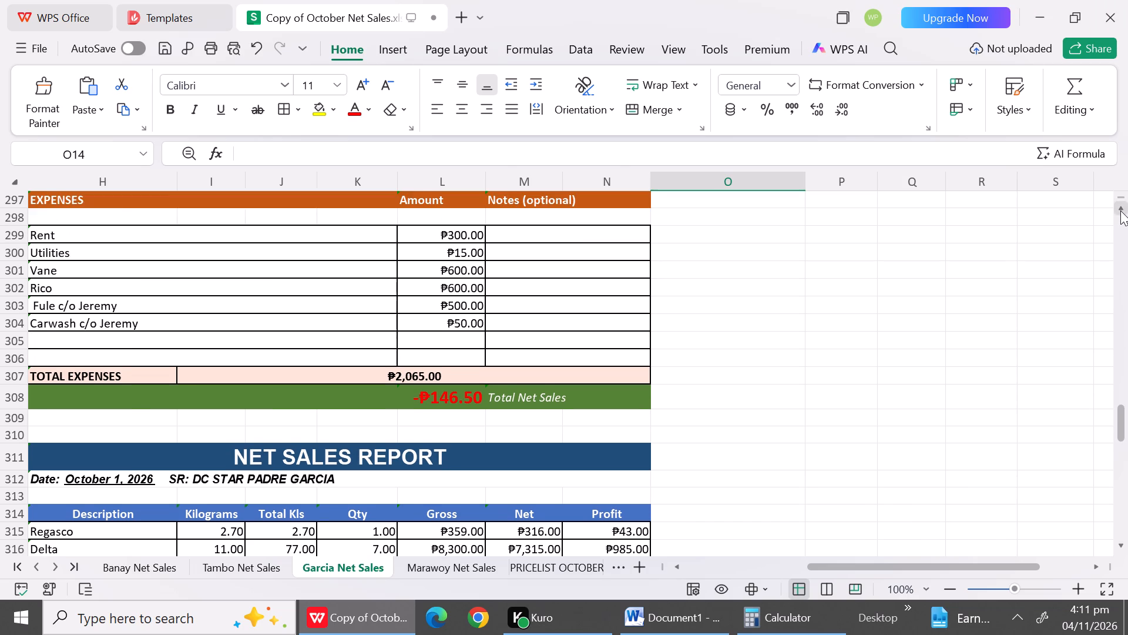
pyautogui.tripleClick(1120, 210)
pyautogui.doubleClick(1120, 210)
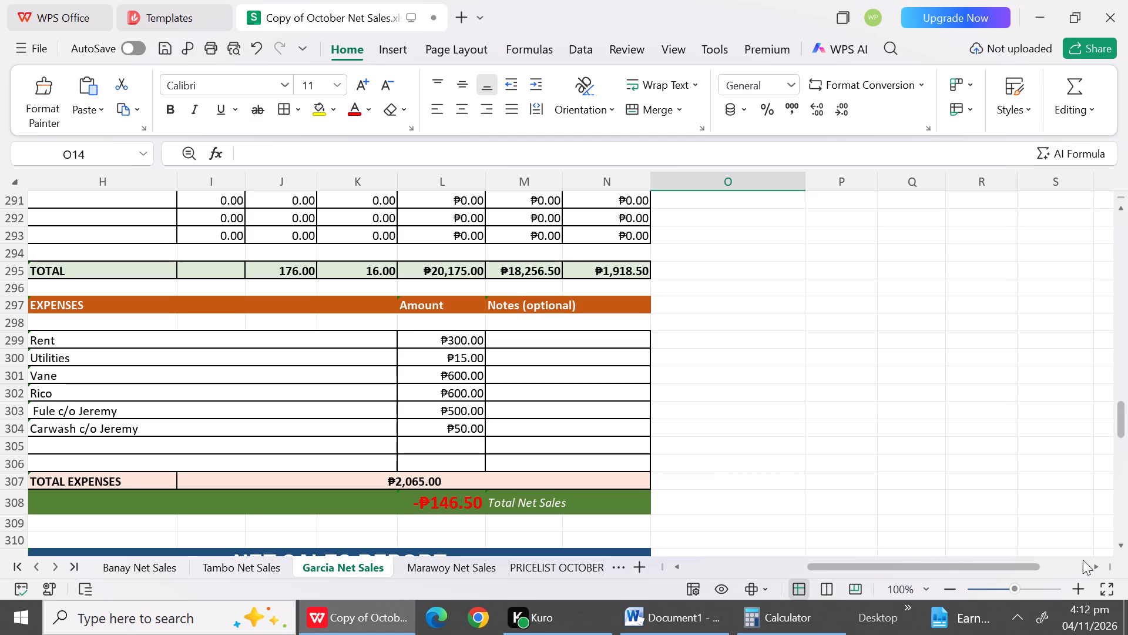
pyautogui.tripleClick(1120, 547)
pyautogui.tripleClick(1120, 547)
pyautogui.tripleClick(1120, 547)
pyautogui.doubleClick(1120, 547)
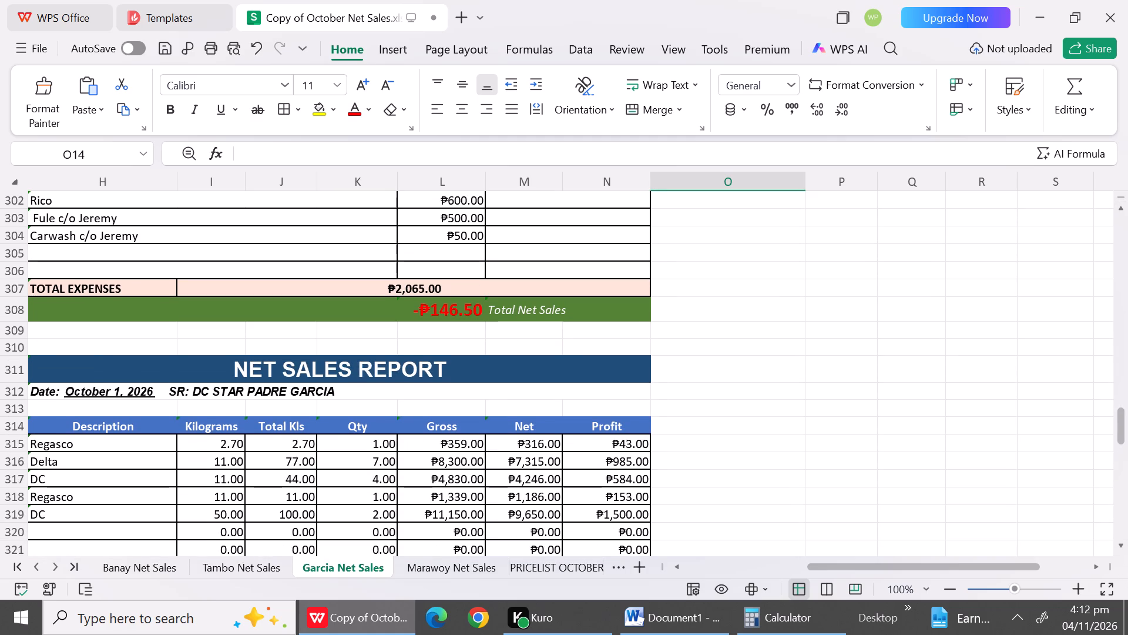
pyautogui.doubleClick(58, 216)
pyautogui.press('BackSpace')
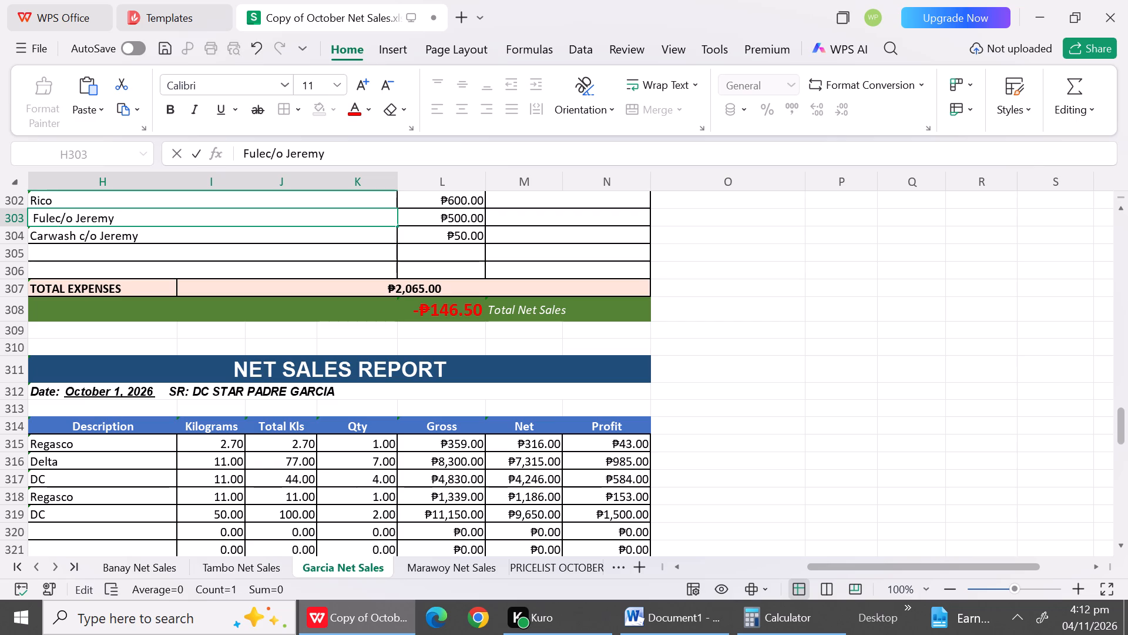
pyautogui.press('BackSpace')
pyautogui.press('BackSpace')
pyautogui.press('e')
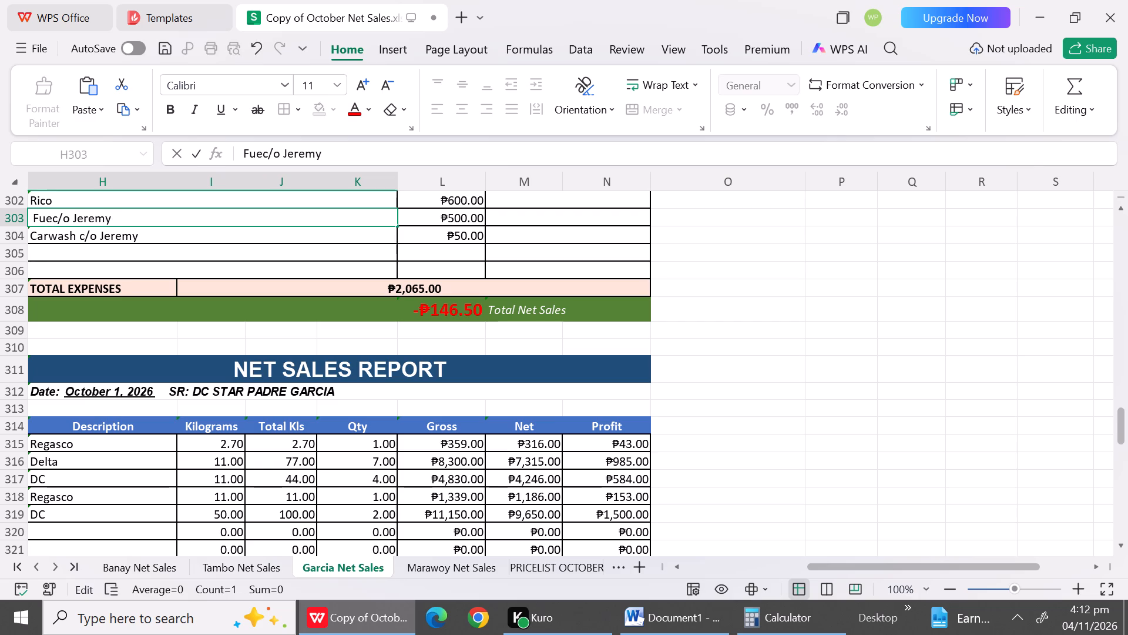
pyautogui.write('l')
pyautogui.press('space')
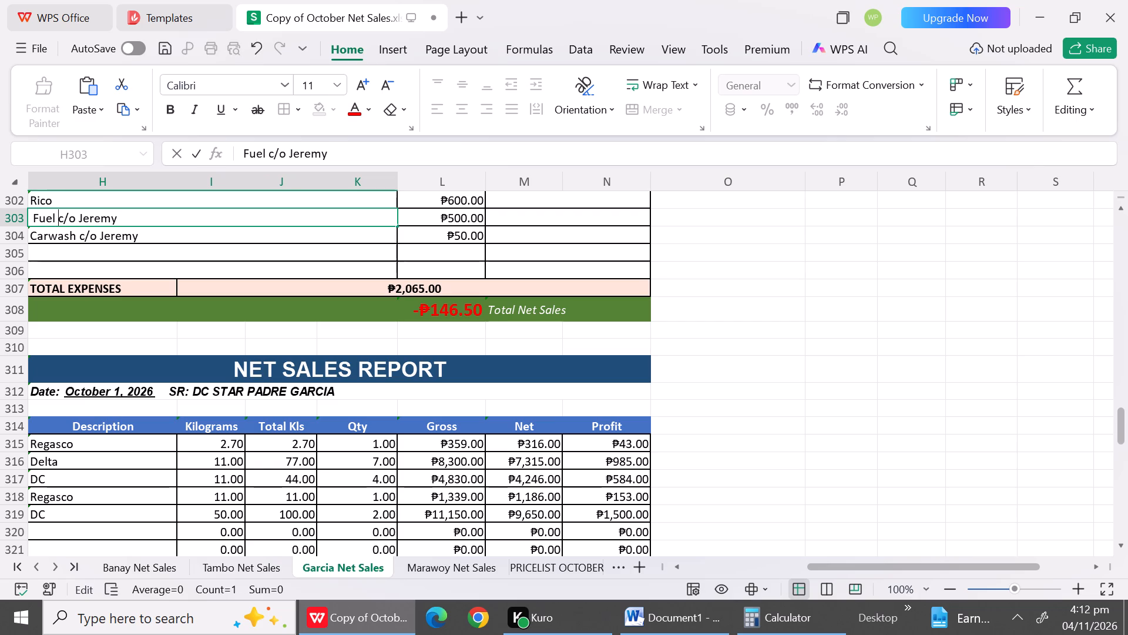
# Set the date of the Padre Garcia report below October 25 to October 26, 2026.
pyautogui.tripleClick(1122, 547)
pyautogui.tripleClick(1122, 547)
pyautogui.click(1122, 547)
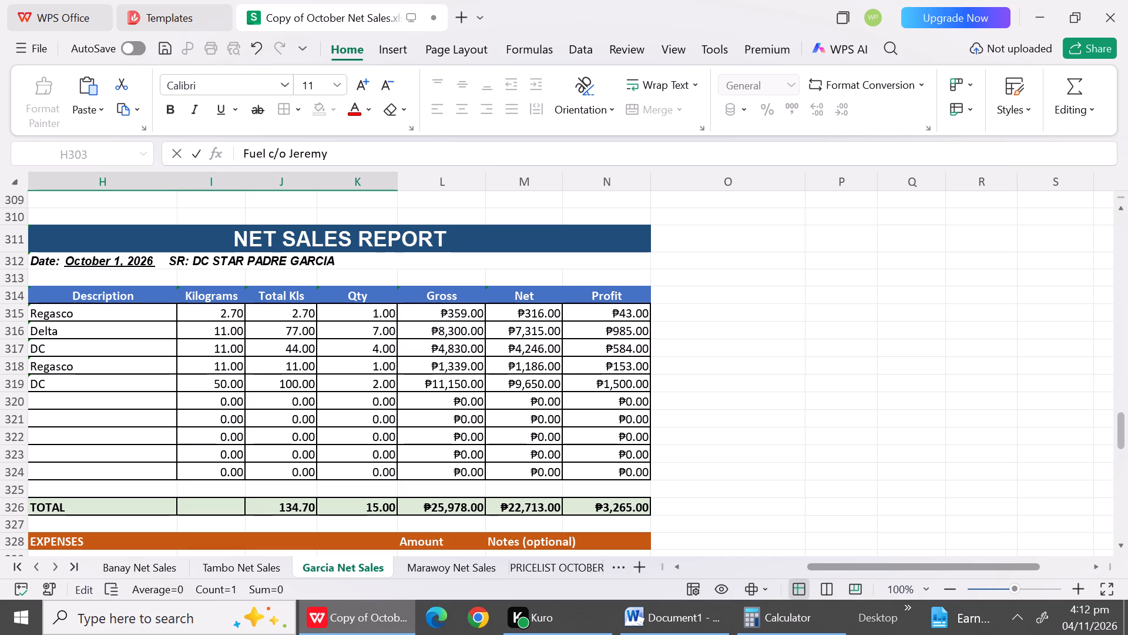
pyautogui.doubleClick(115, 257)
pyautogui.click(118, 261)
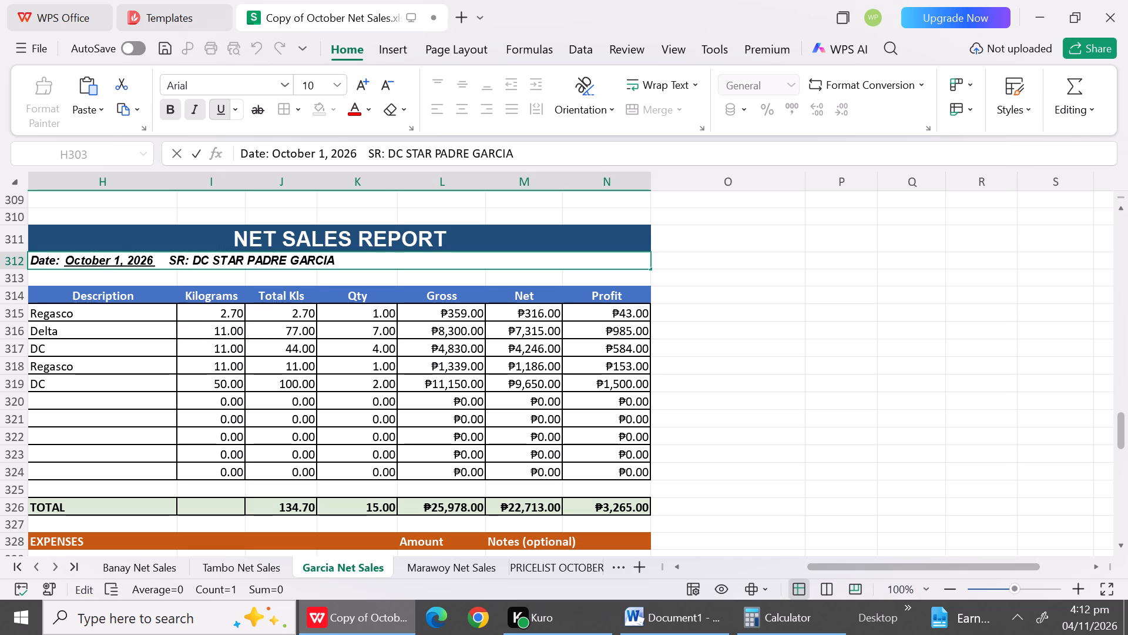
pyautogui.press('BackSpace')
pyautogui.write('26')
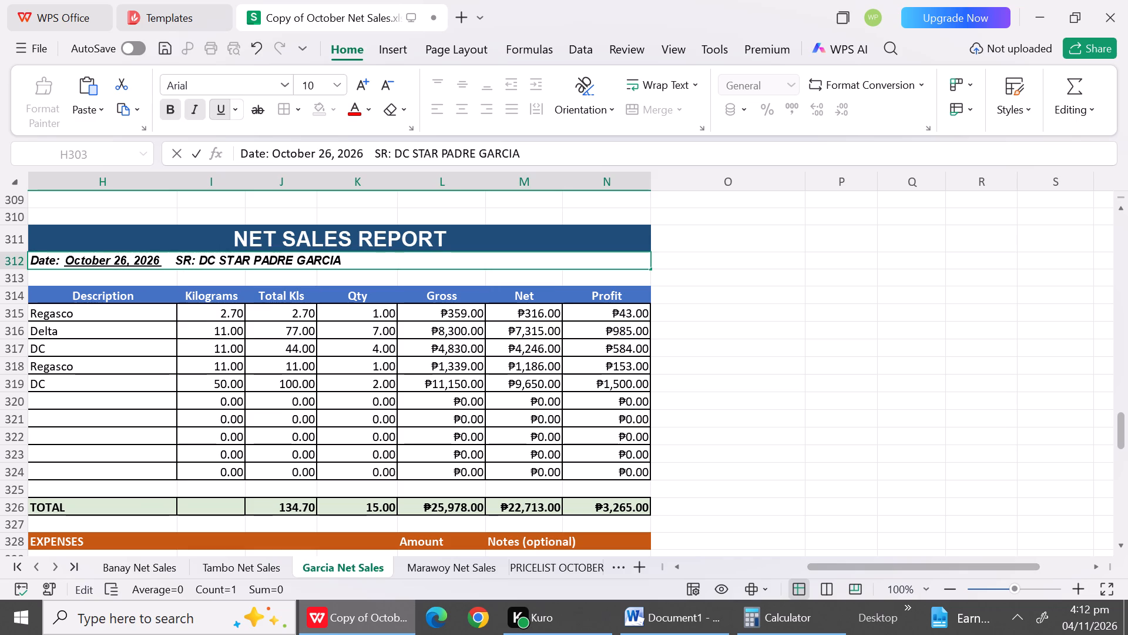
pyautogui.click(146, 344)
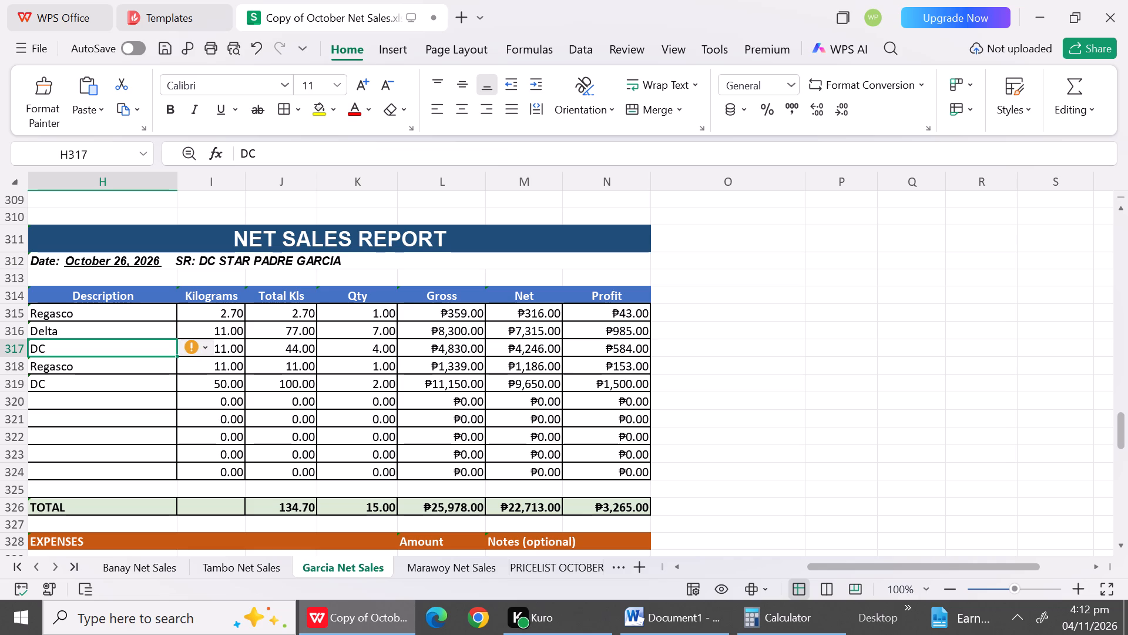
# Check the product quantities and the expense entries in the October 26 Padre Garcia report.
pyautogui.click(146, 333)
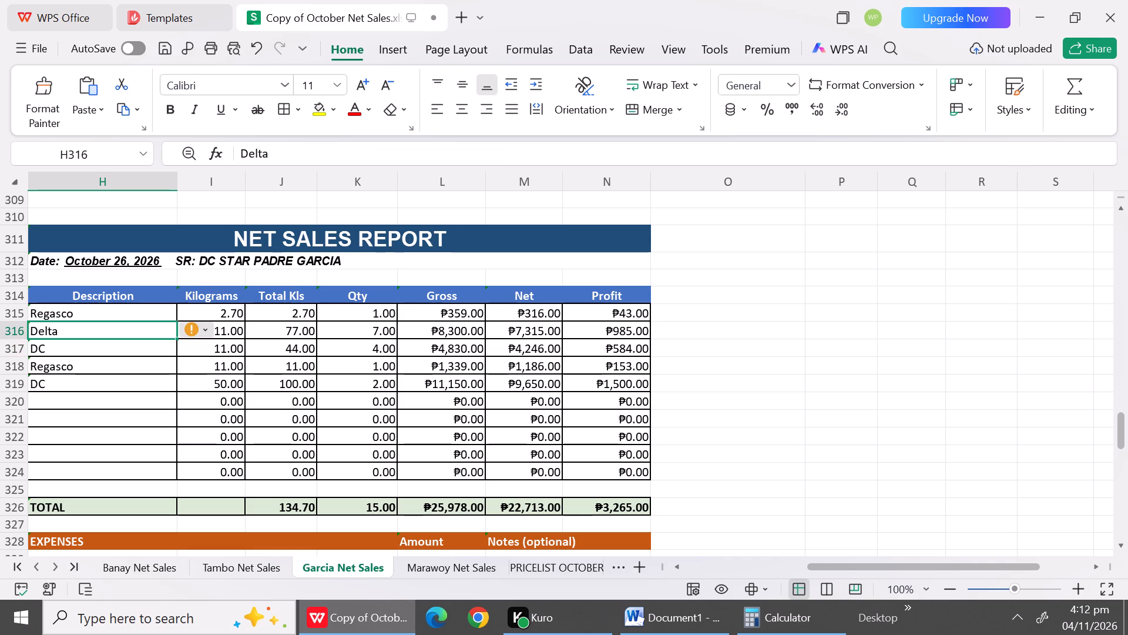
pyautogui.click(369, 335)
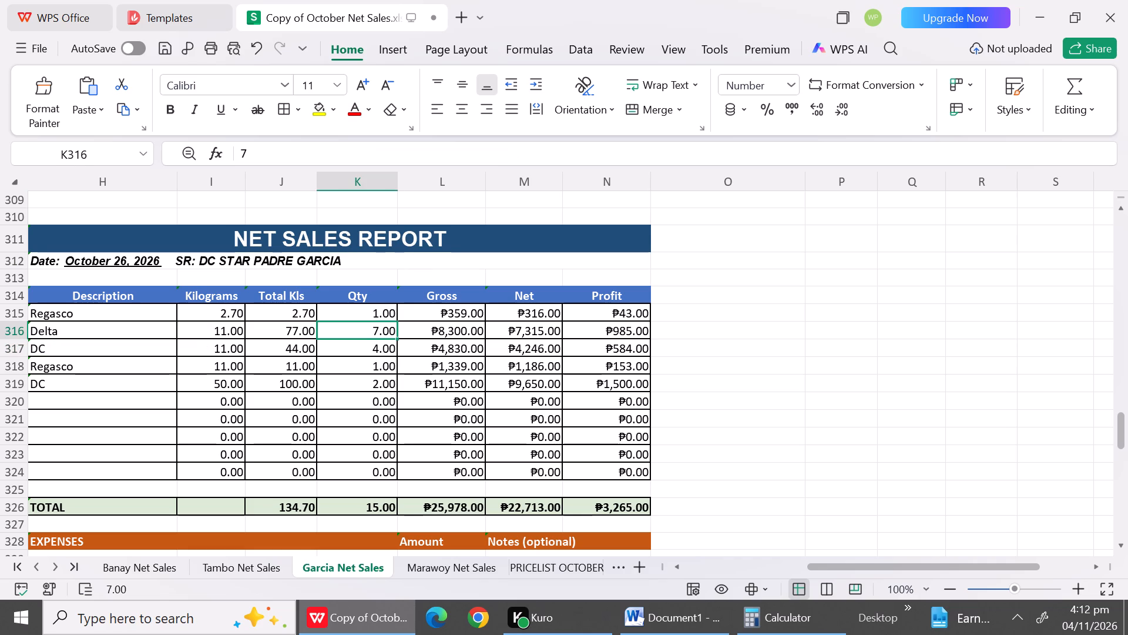
pyautogui.click(367, 352)
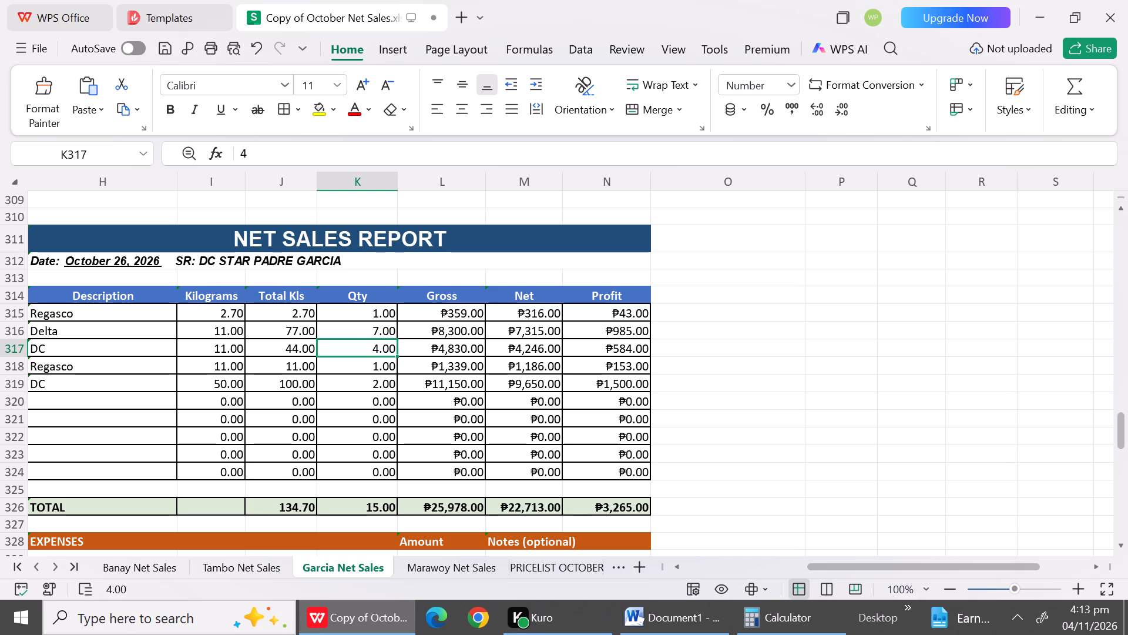
pyautogui.click(364, 369)
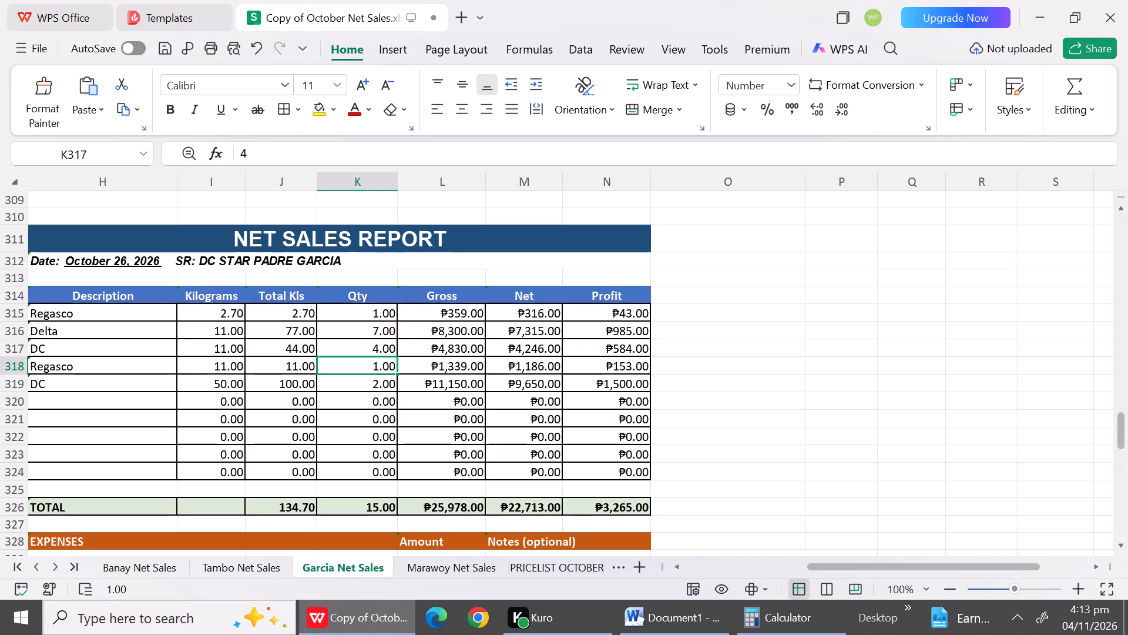
pyautogui.click(371, 402)
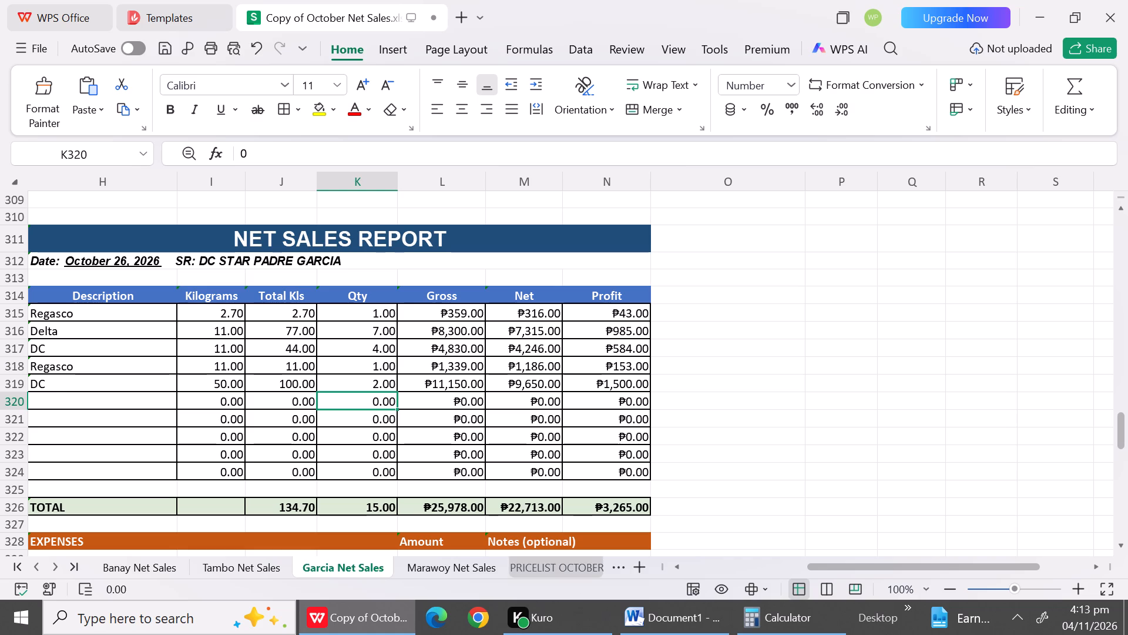
pyautogui.tripleClick(1116, 551)
pyautogui.tripleClick(1116, 551)
pyautogui.click(1116, 551)
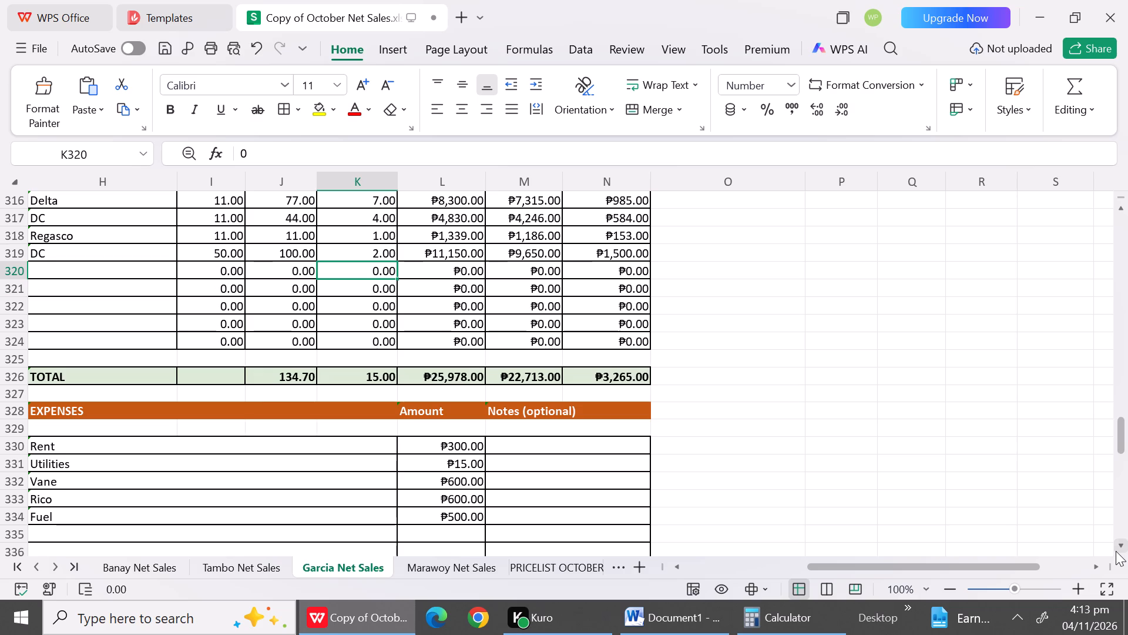
# Set the date of the Padre Garcia report below October 26 to October 27, 2026.
pyautogui.tripleClick(1116, 551)
pyautogui.tripleClick(1116, 551)
pyautogui.tripleClick(1116, 551)
pyautogui.tripleClick(1116, 551)
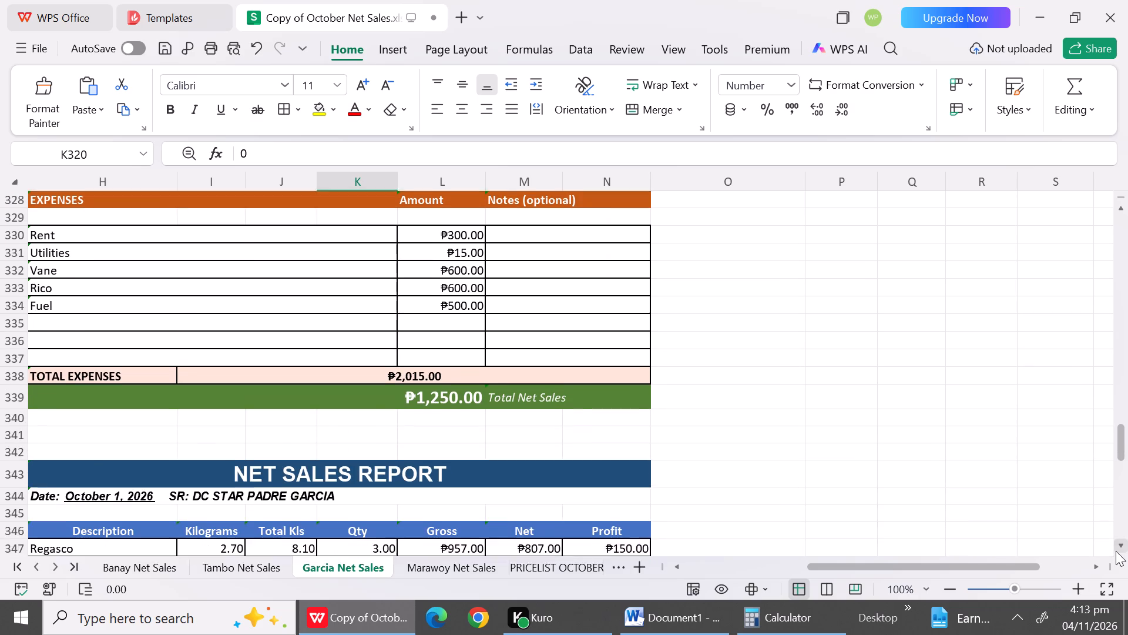
pyautogui.tripleClick(1116, 551)
pyautogui.tripleClick(1116, 551)
pyautogui.tripleClick(1116, 551)
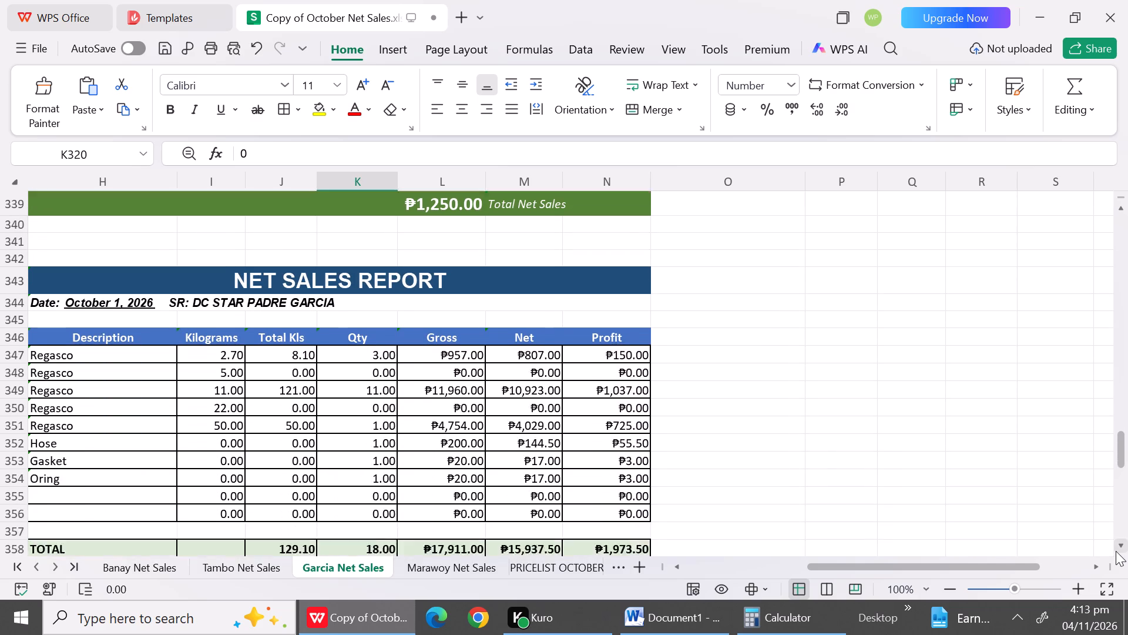
pyautogui.click(1116, 551)
pyautogui.click(1116, 551)
pyautogui.moveTo(1116, 551); pyautogui.dragTo(226, 315)
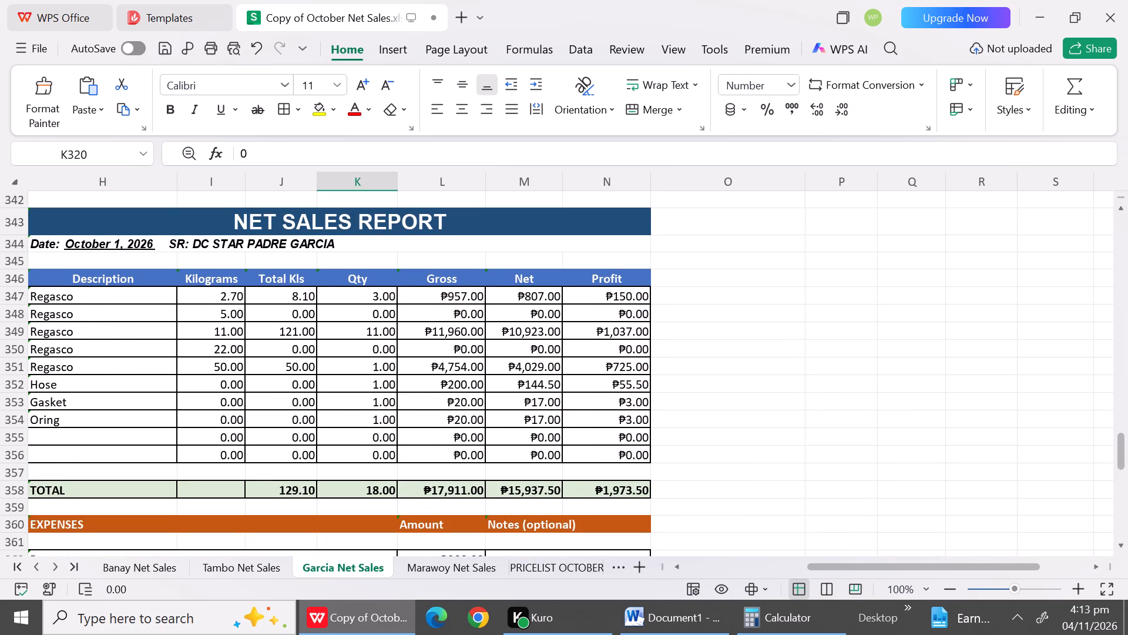
pyautogui.doubleClick(120, 239)
pyautogui.press('BackSpace')
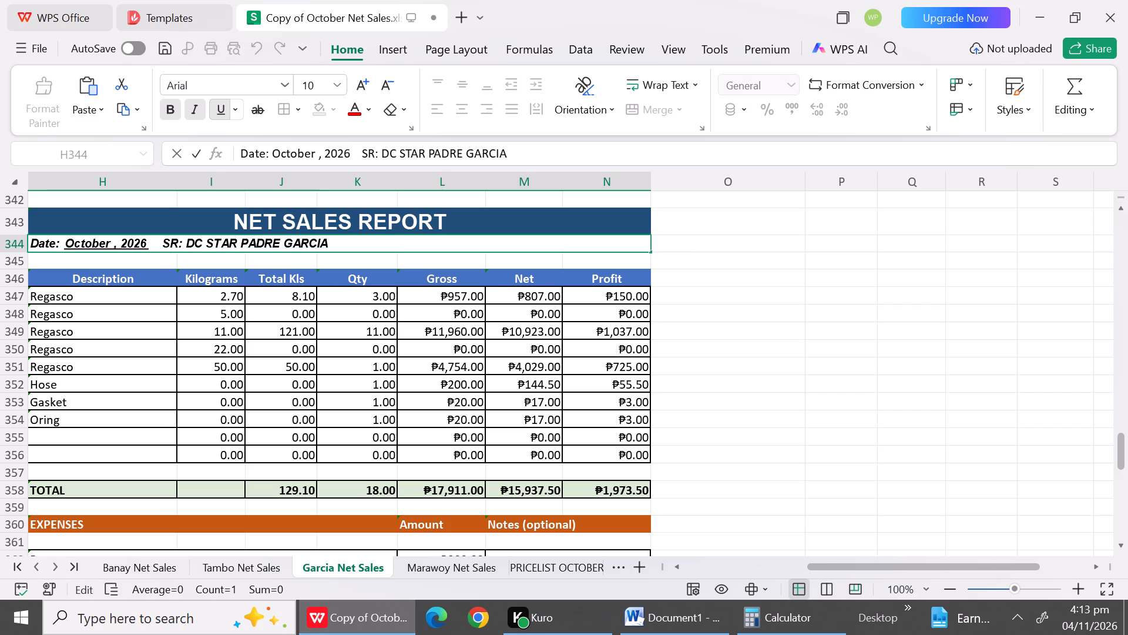
pyautogui.write('27')
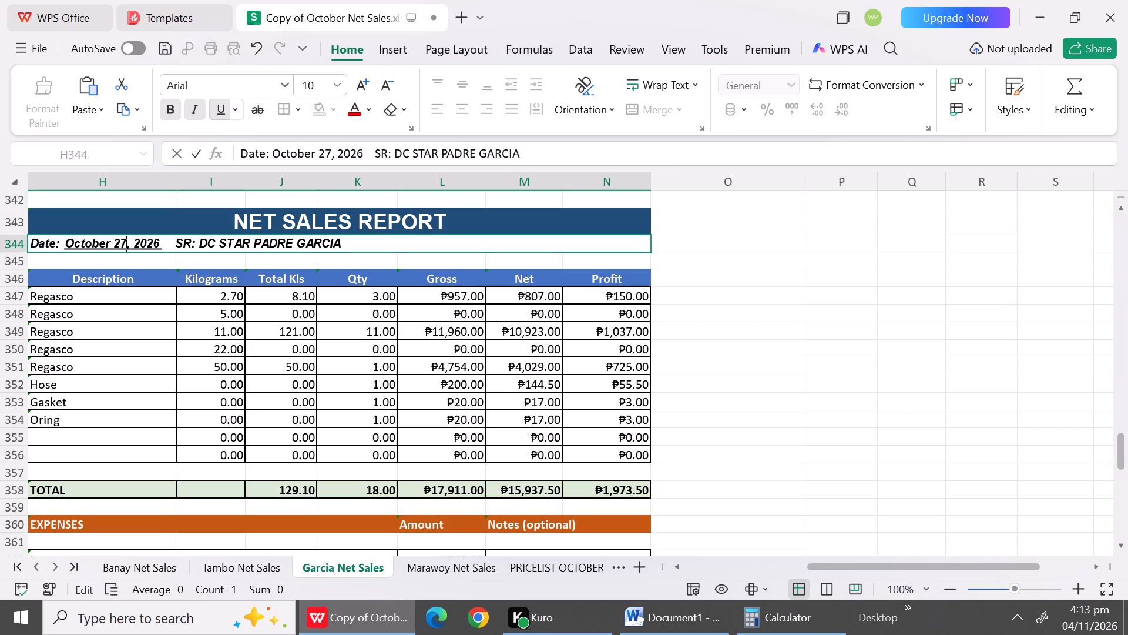
# Open the October price list and examine the Prycegas 2.07 kg price row, including the 11/04/2026 and 10/10/2026 columns.
pyautogui.click(531, 571)
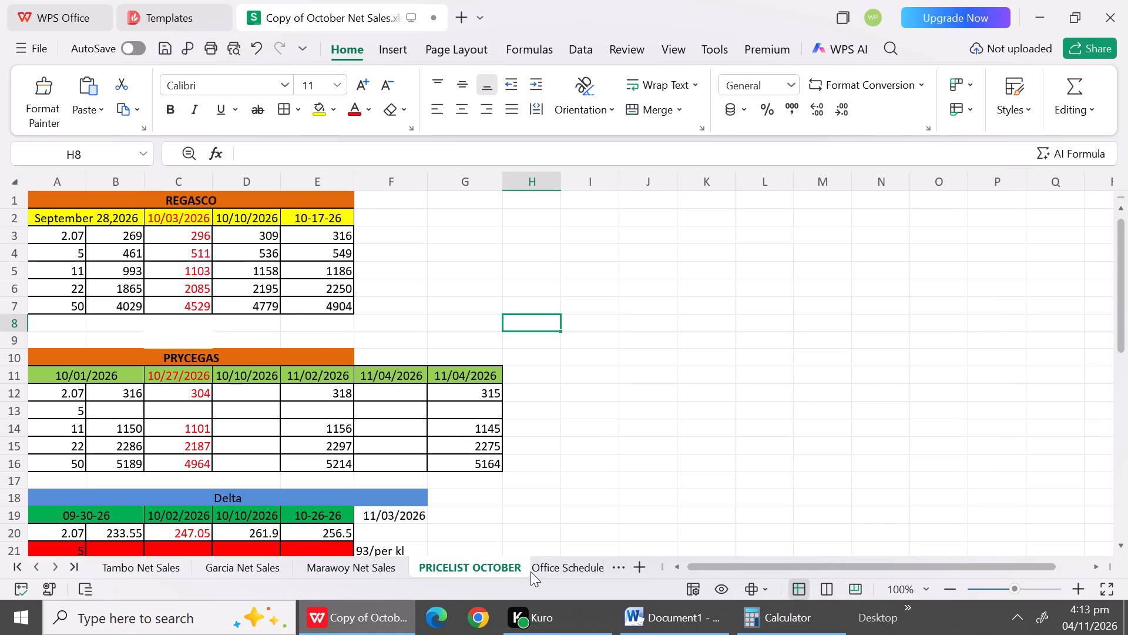
pyautogui.click(376, 397)
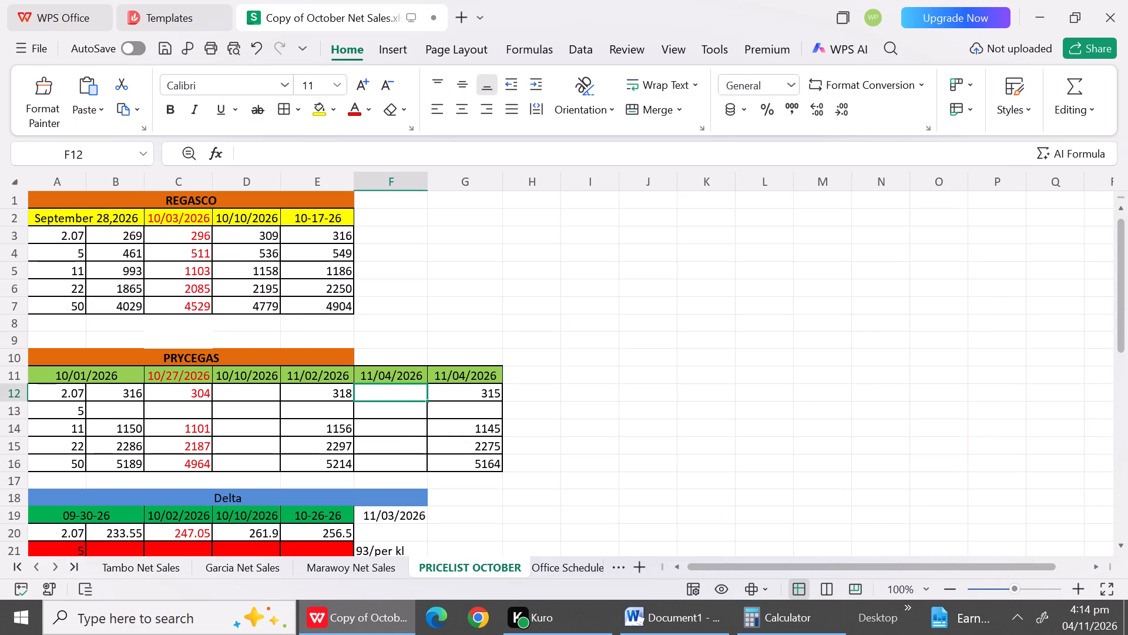
pyautogui.doubleClick(390, 393)
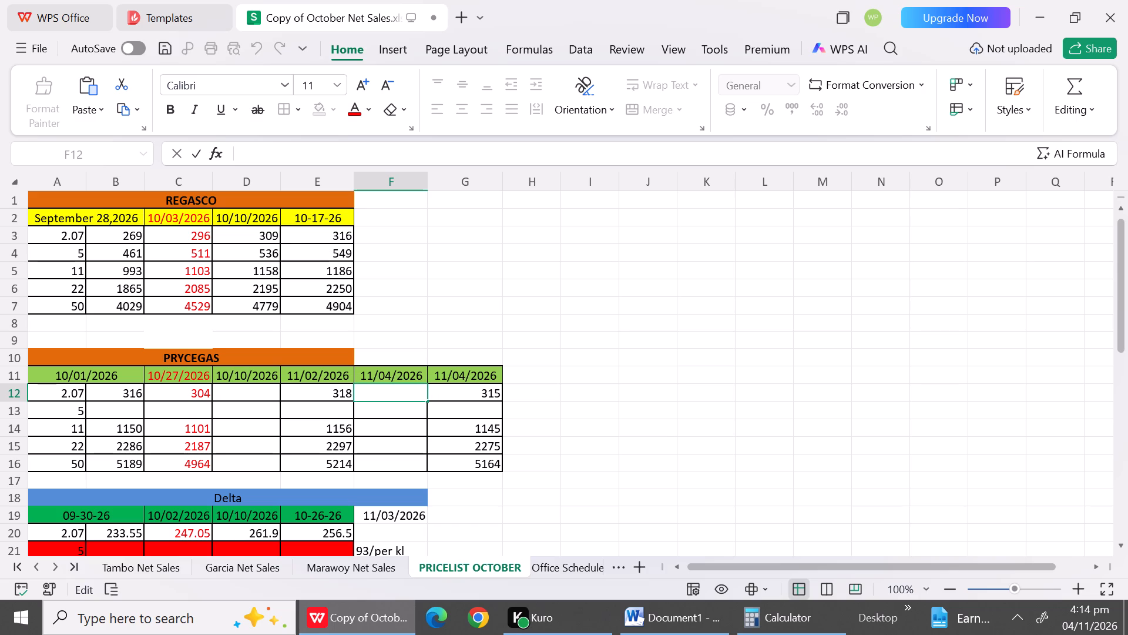
pyautogui.click(226, 394)
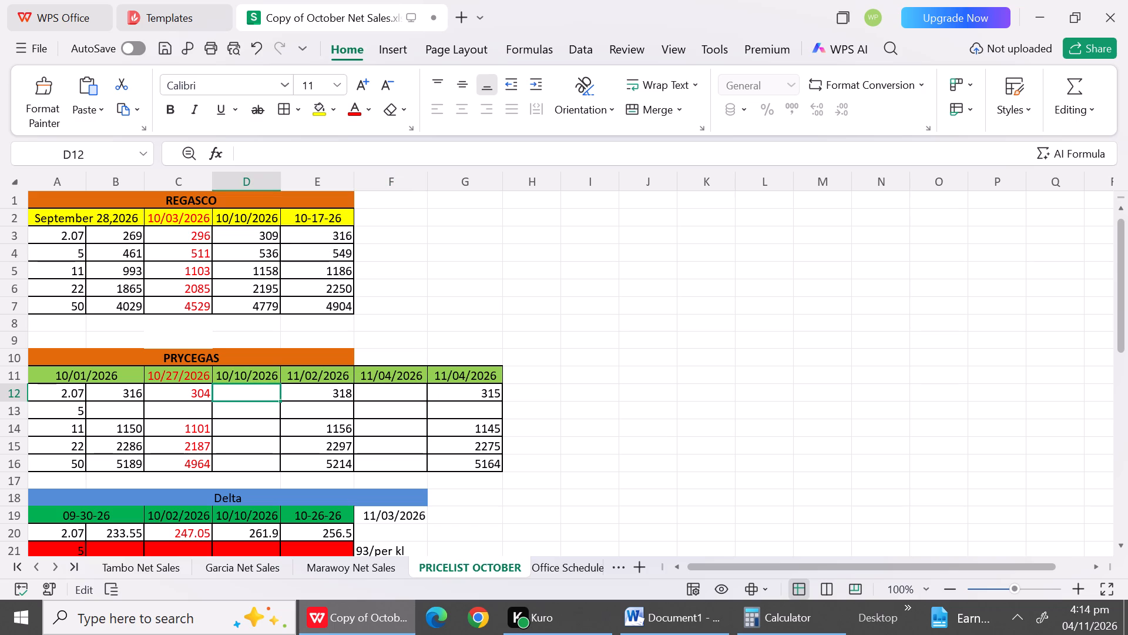
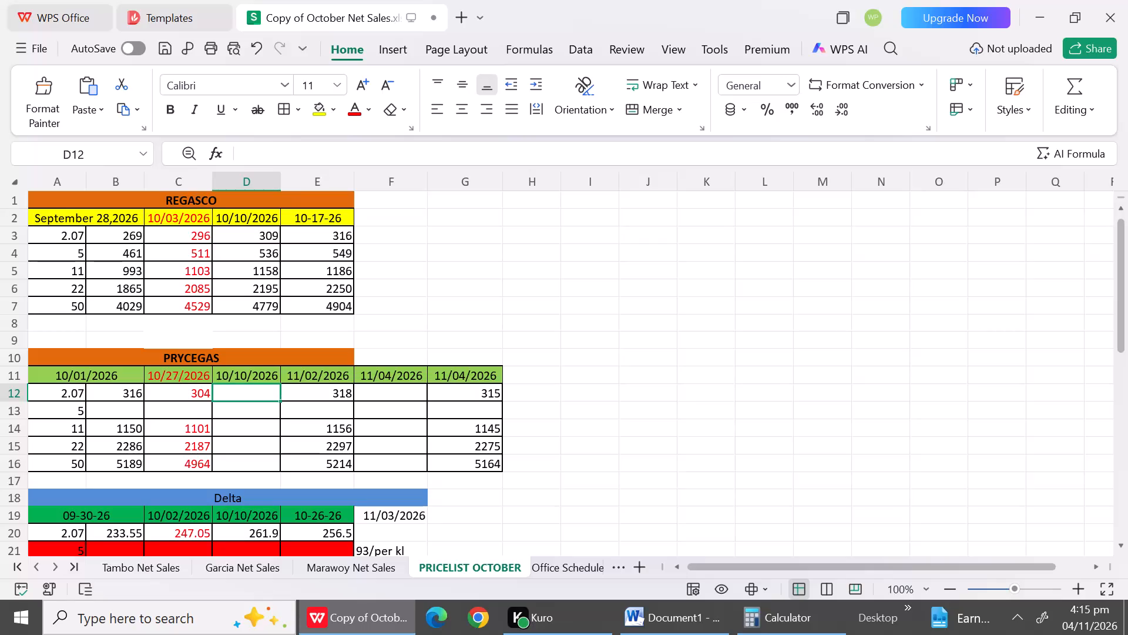
# Enter 1251 in cell K11 and 416 in cell K12, in the blank area beside the Prycegas price table.
pyautogui.click(701, 406)
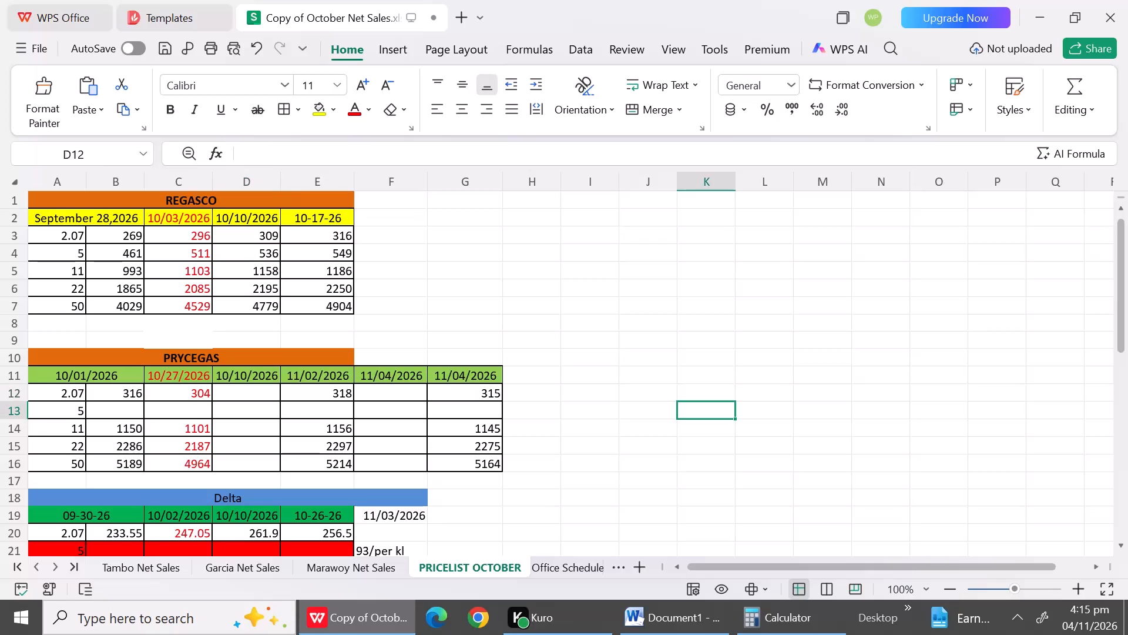
pyautogui.click(679, 379)
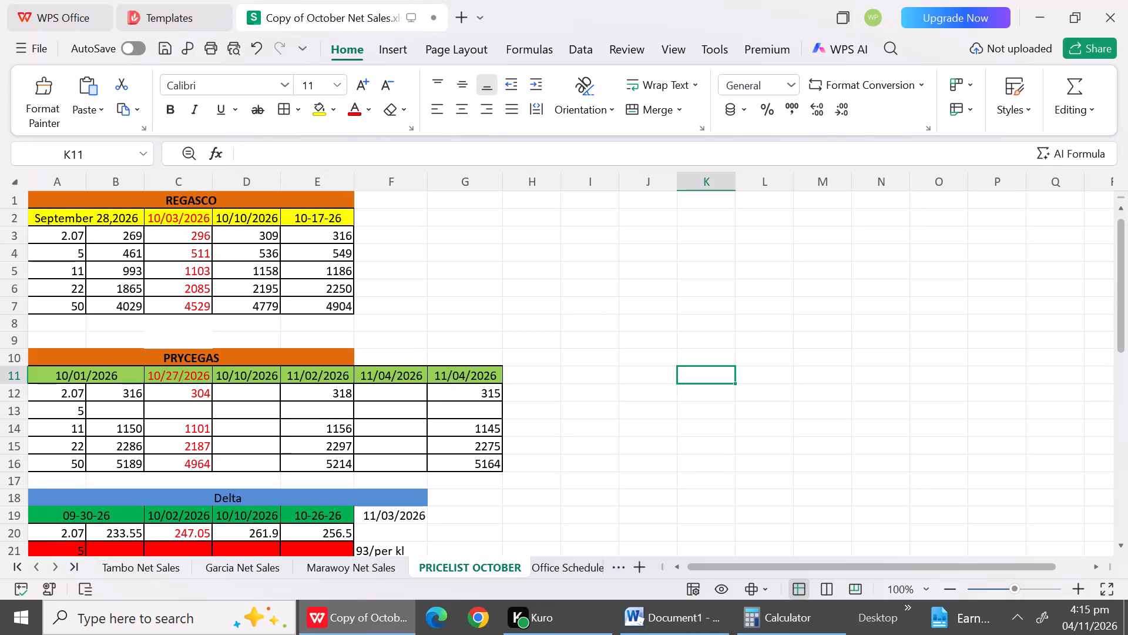
pyautogui.write('12')
pyautogui.write('51')
pyautogui.click(693, 395)
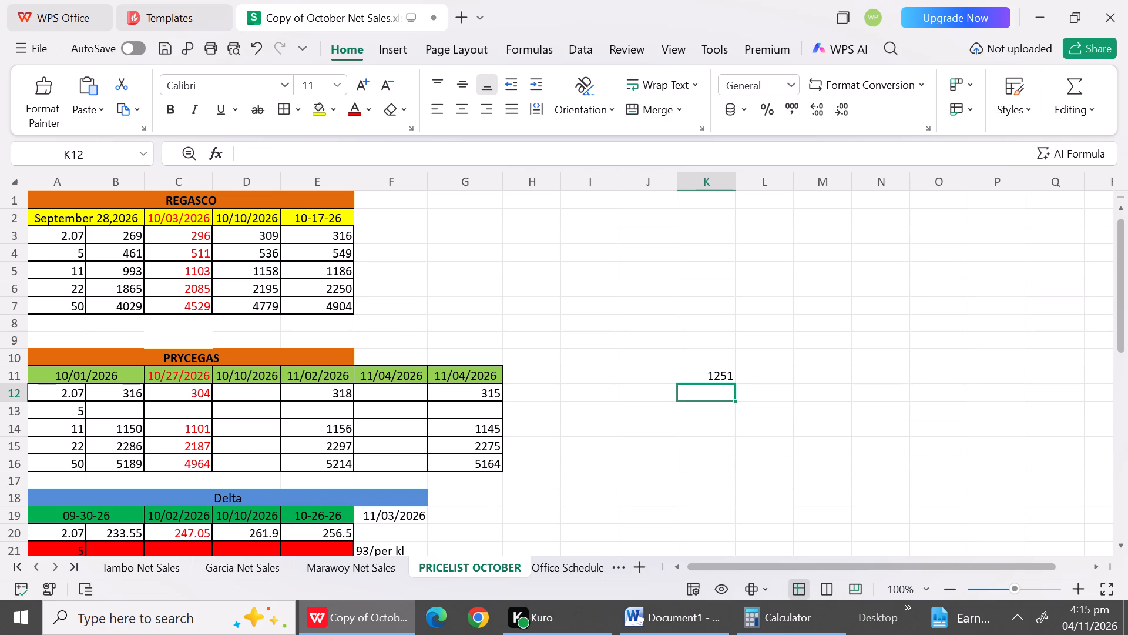
pyautogui.write('41')
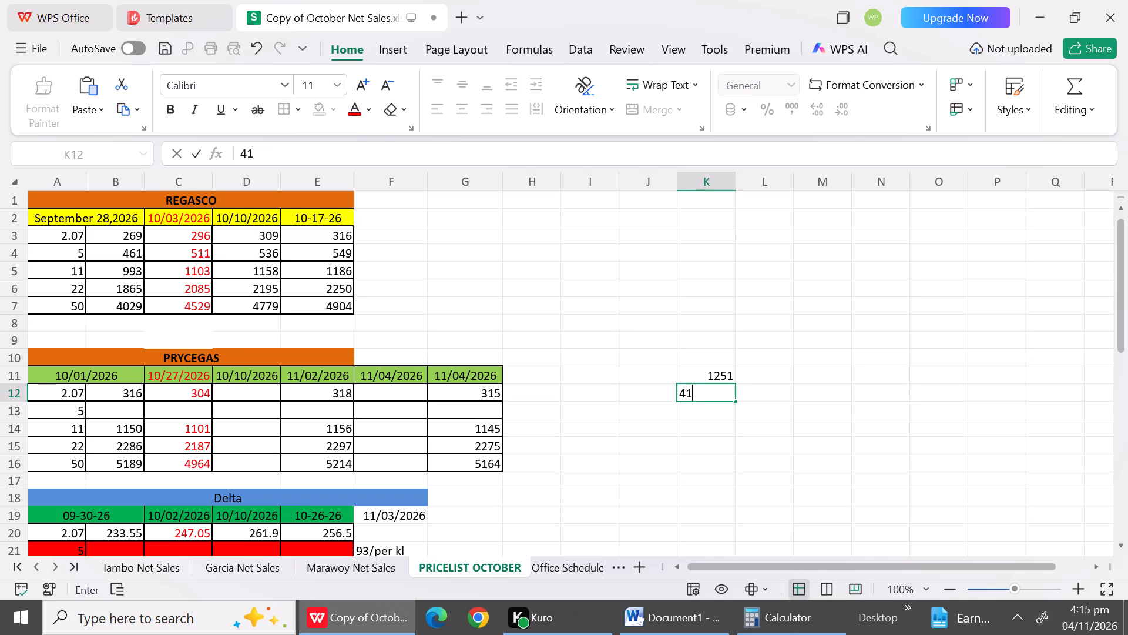
pyautogui.press('6')
pyautogui.click(653, 441)
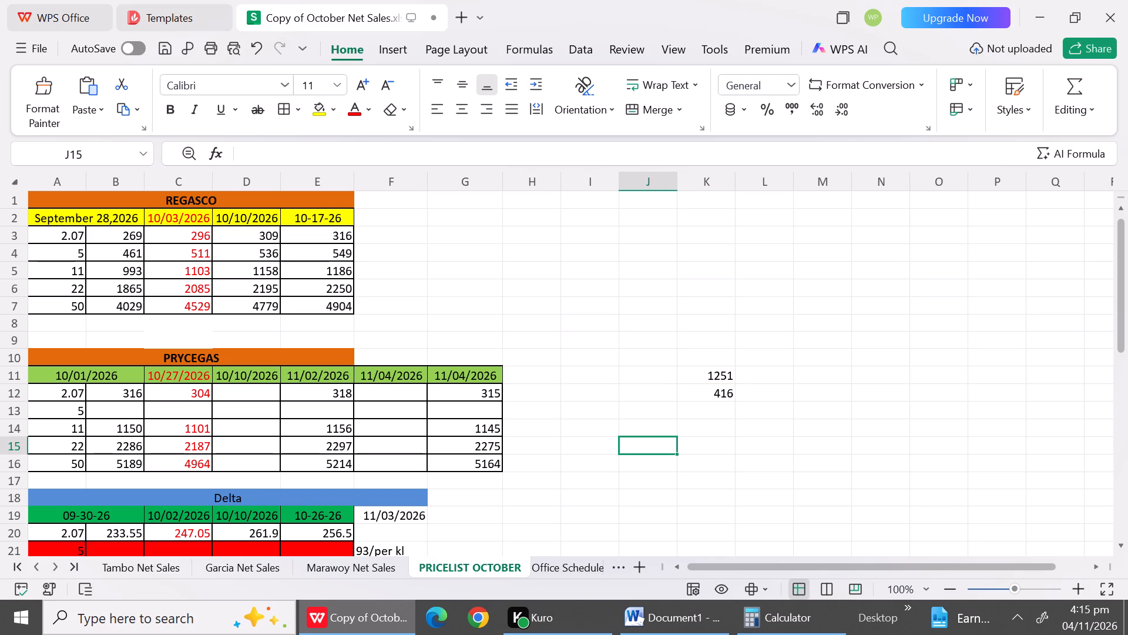
pyautogui.click(716, 413)
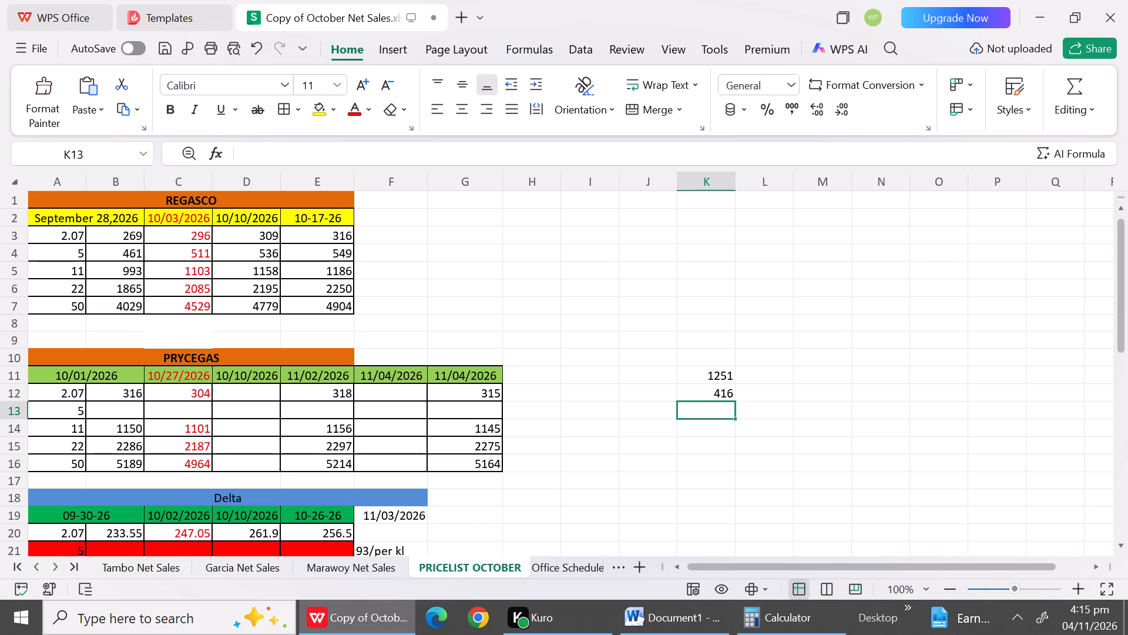
pyautogui.click(717, 387)
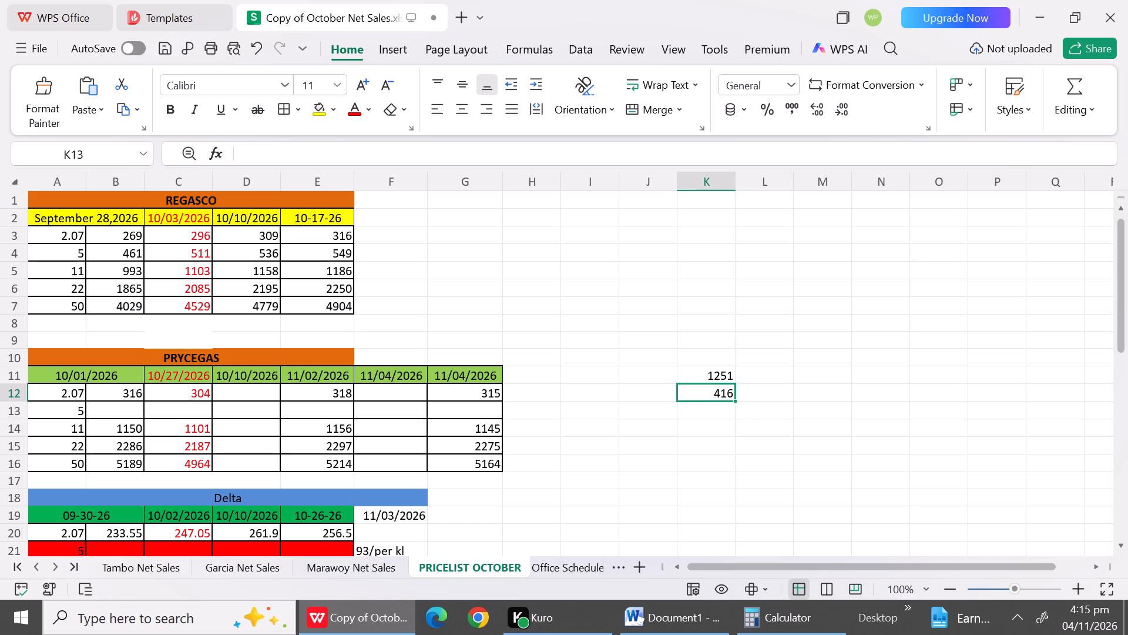
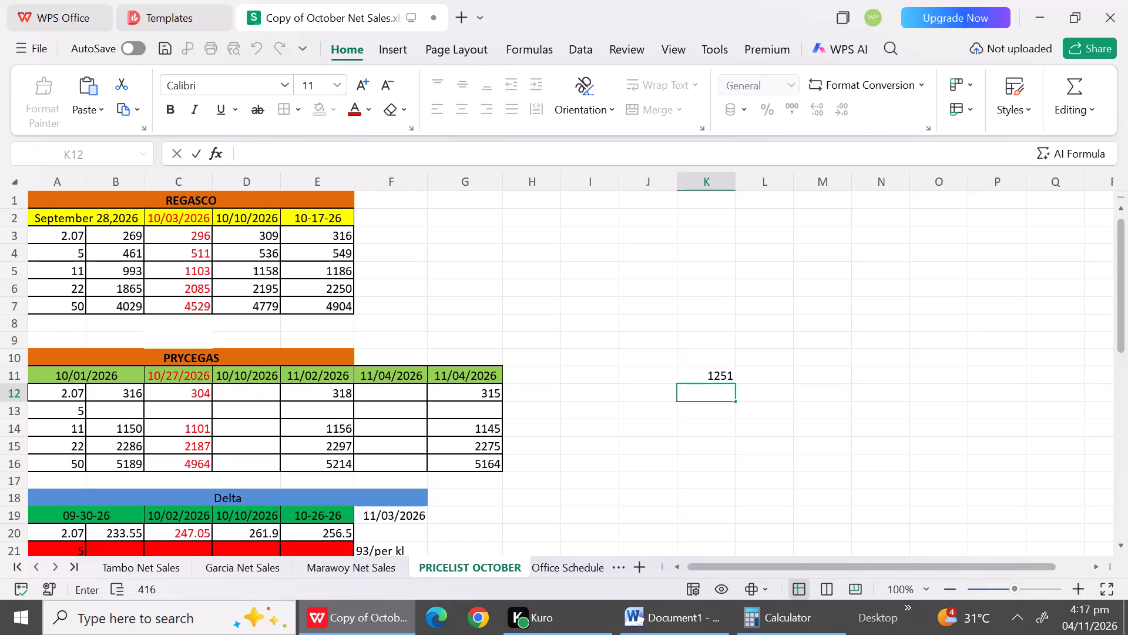
# Clear the 1251 entry from cell K11 beside the Prycegas price table.
pyautogui.click(717, 377)
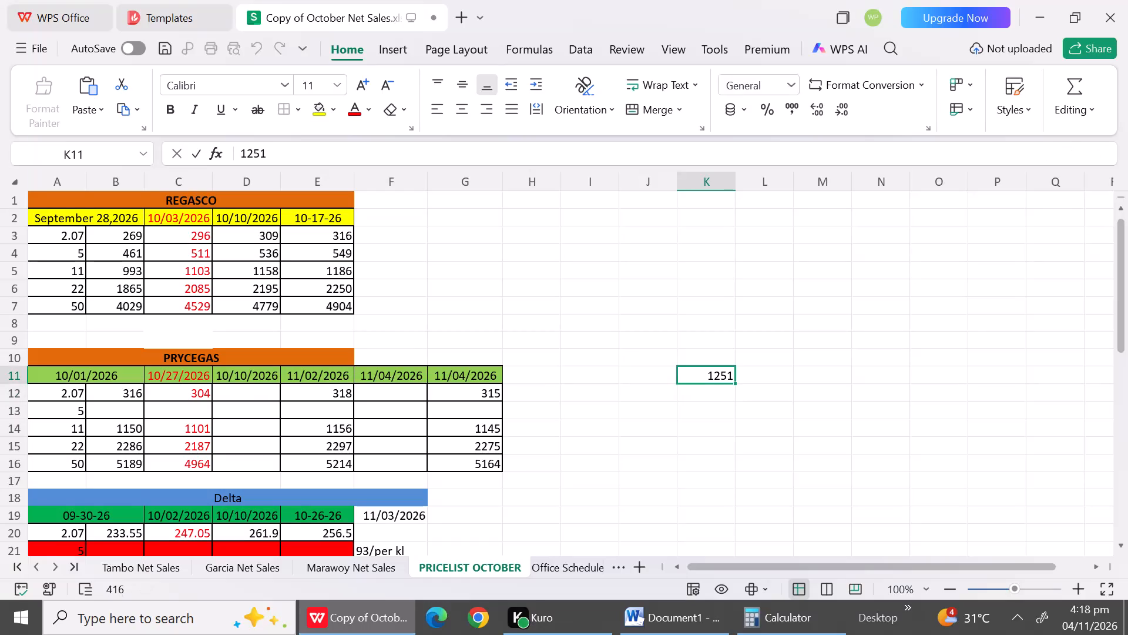
pyautogui.press('BackSpace')
pyautogui.click(695, 472)
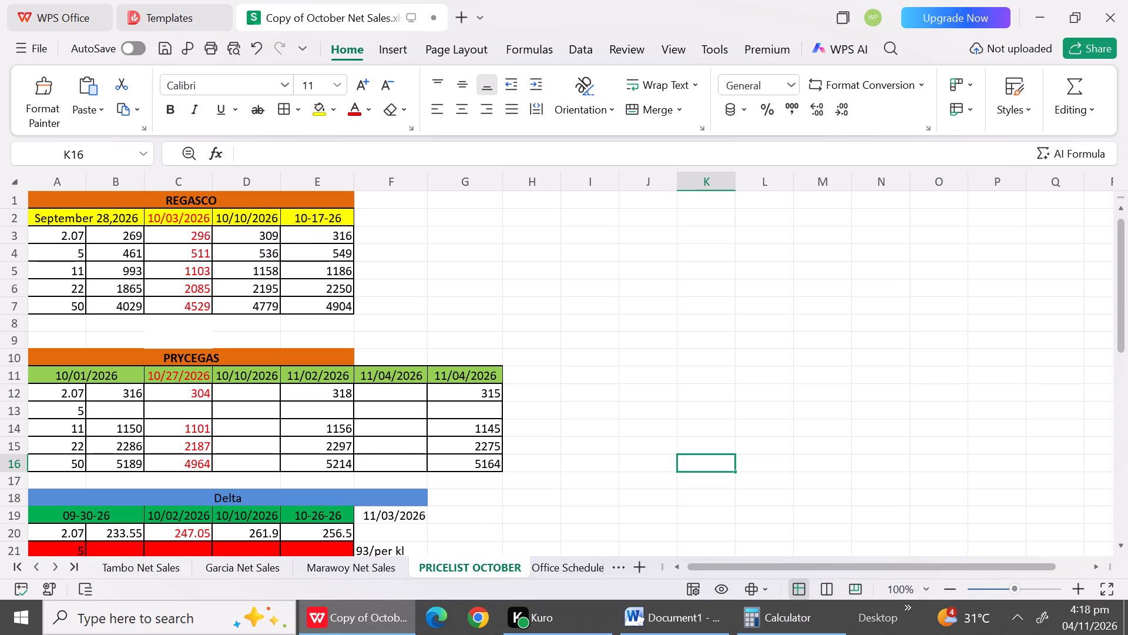
# Add a blank worksheet to the workbook and enter the labels total kl in A1 and profit in A2.
pyautogui.click(636, 573)
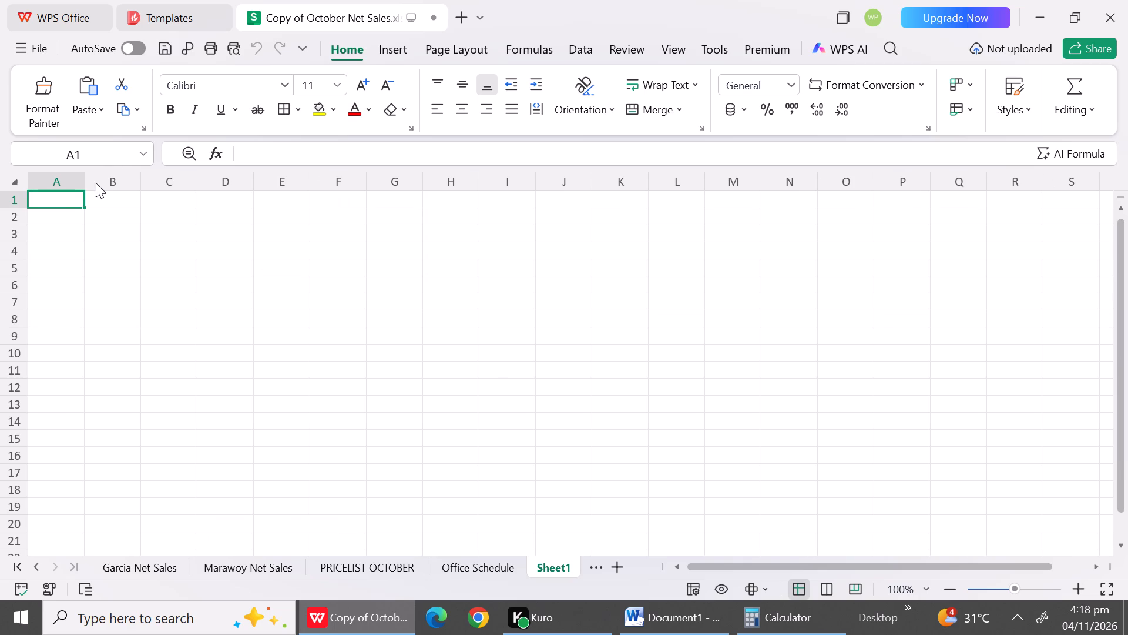
pyautogui.click(61, 205)
pyautogui.doubleClick(61, 205)
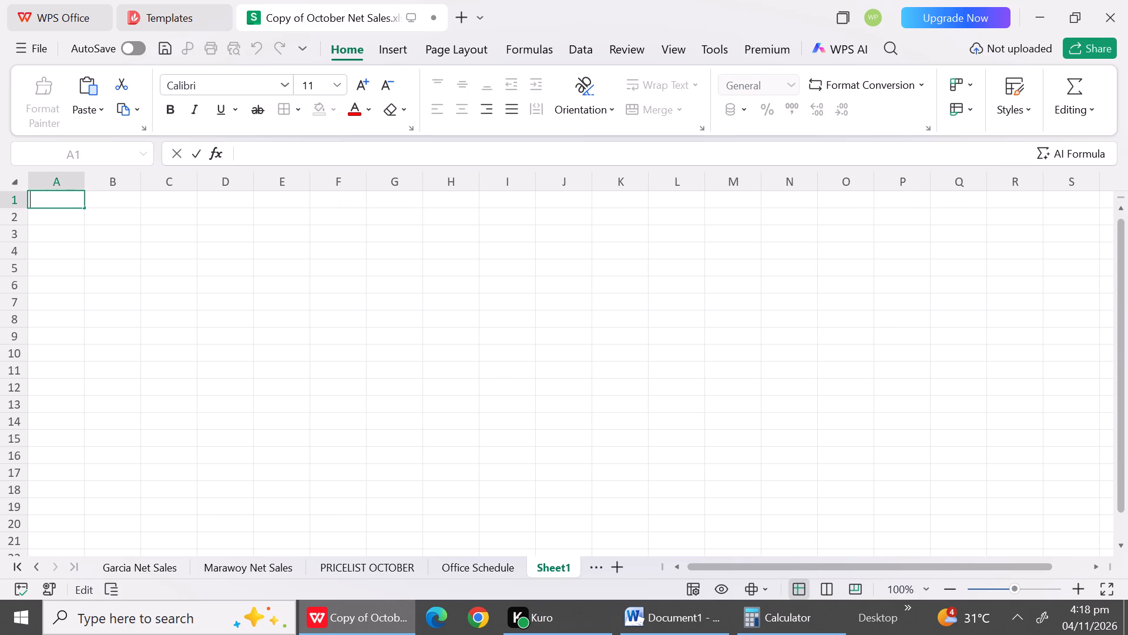
pyautogui.press('t')
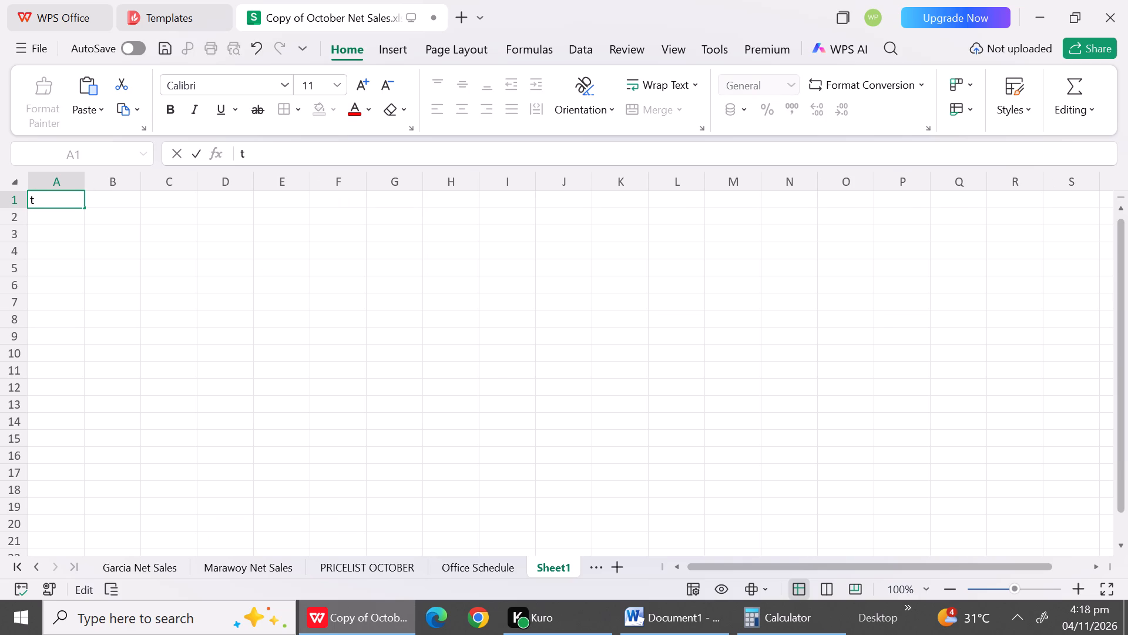
pyautogui.write('otal kl')
pyautogui.click(42, 215)
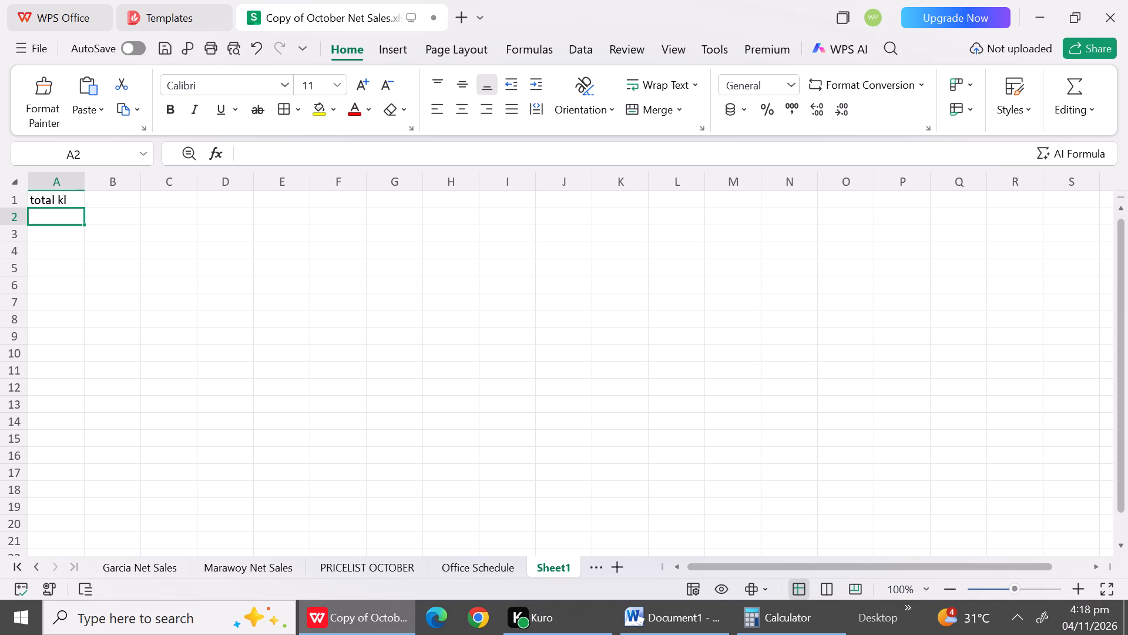
pyautogui.click(42, 215)
pyautogui.write('profit')
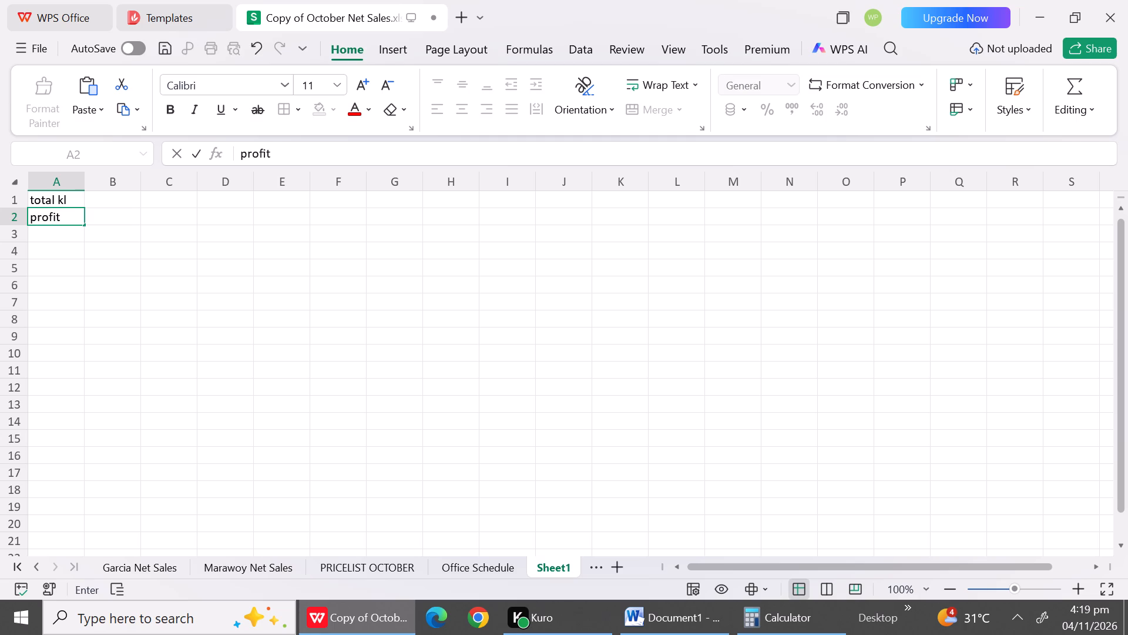
# Enter the labels expenses in A3 and net sales in A4 of the new sheet.
pyautogui.click(42, 238)
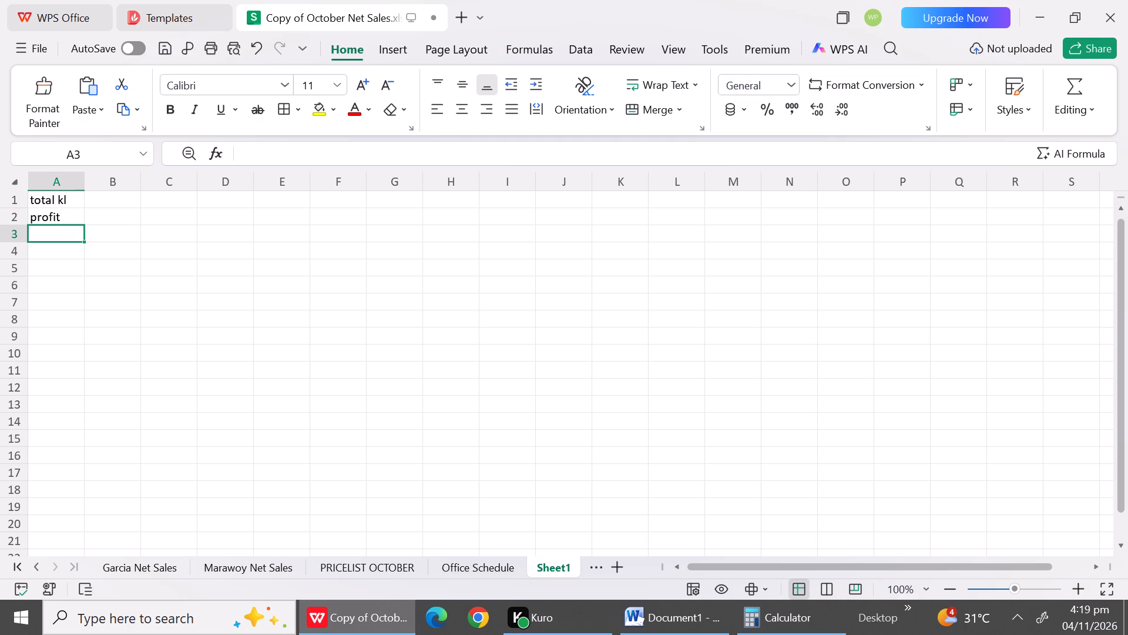
pyautogui.press('p')
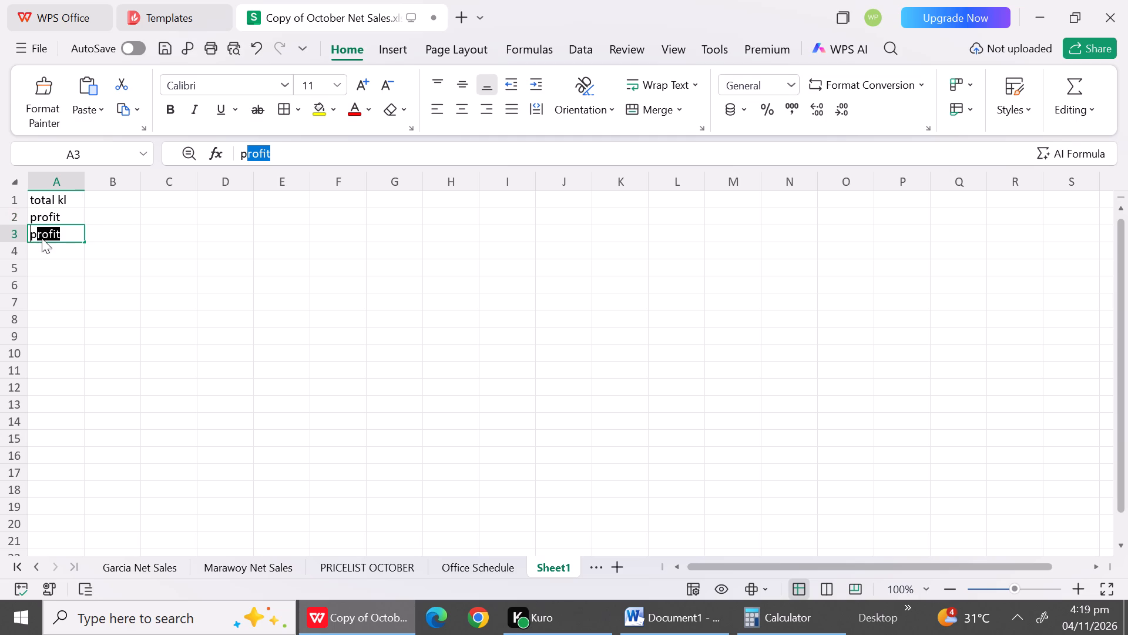
pyautogui.press('BackSpace')
pyautogui.press('BackSpace')
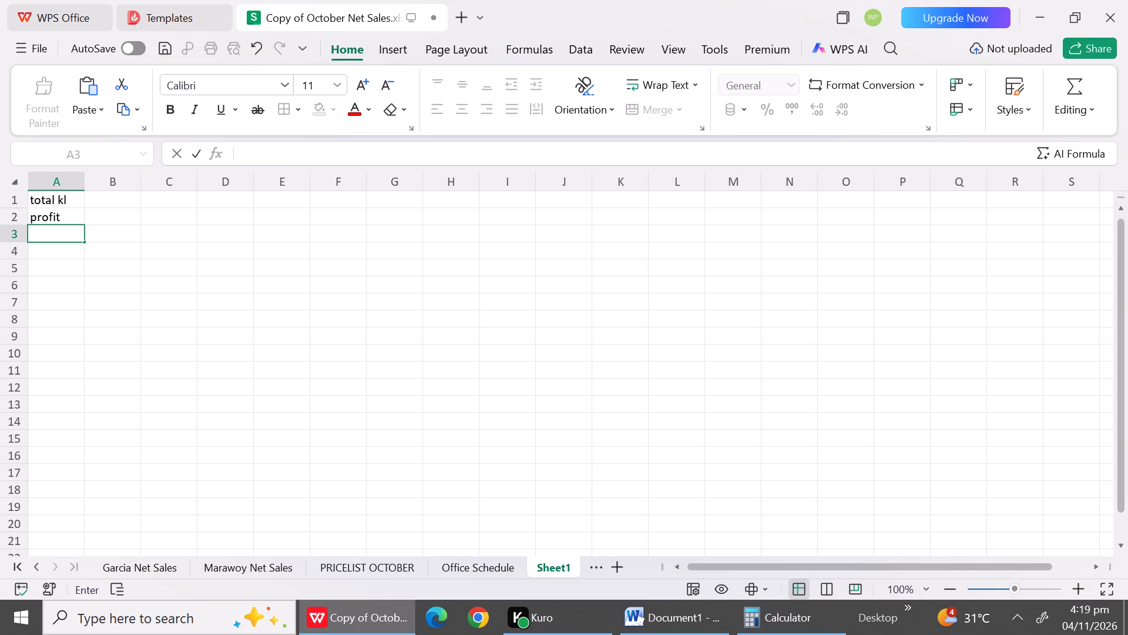
pyautogui.press('BackSpace')
pyautogui.write('expenses')
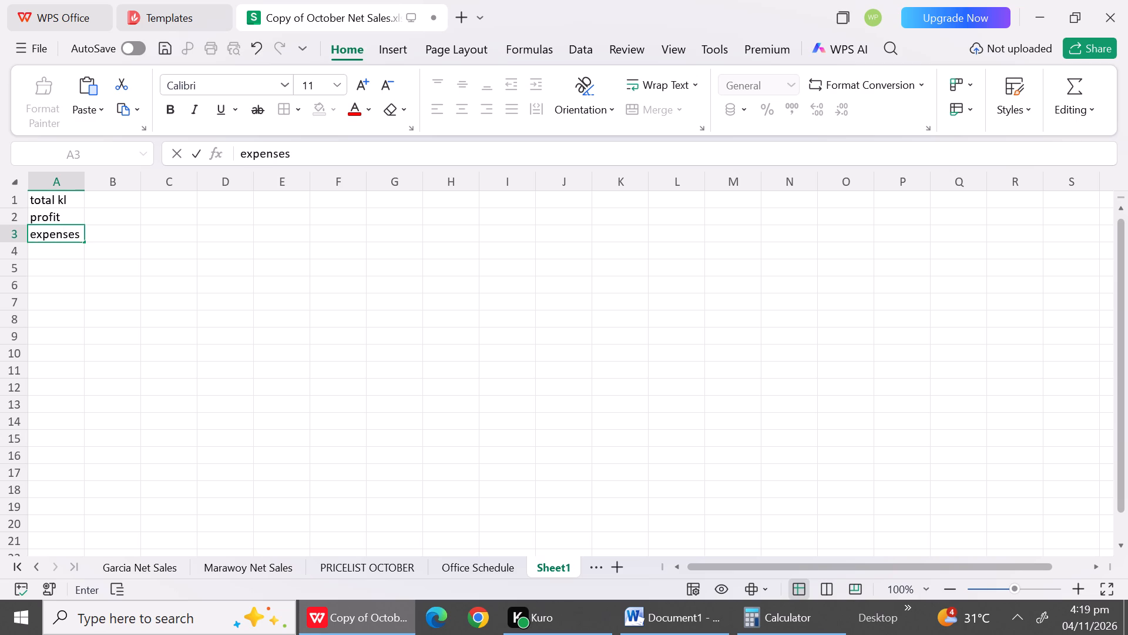
pyautogui.click(44, 251)
pyautogui.press('m')
pyautogui.press('BackSpace')
pyautogui.write('net sales')
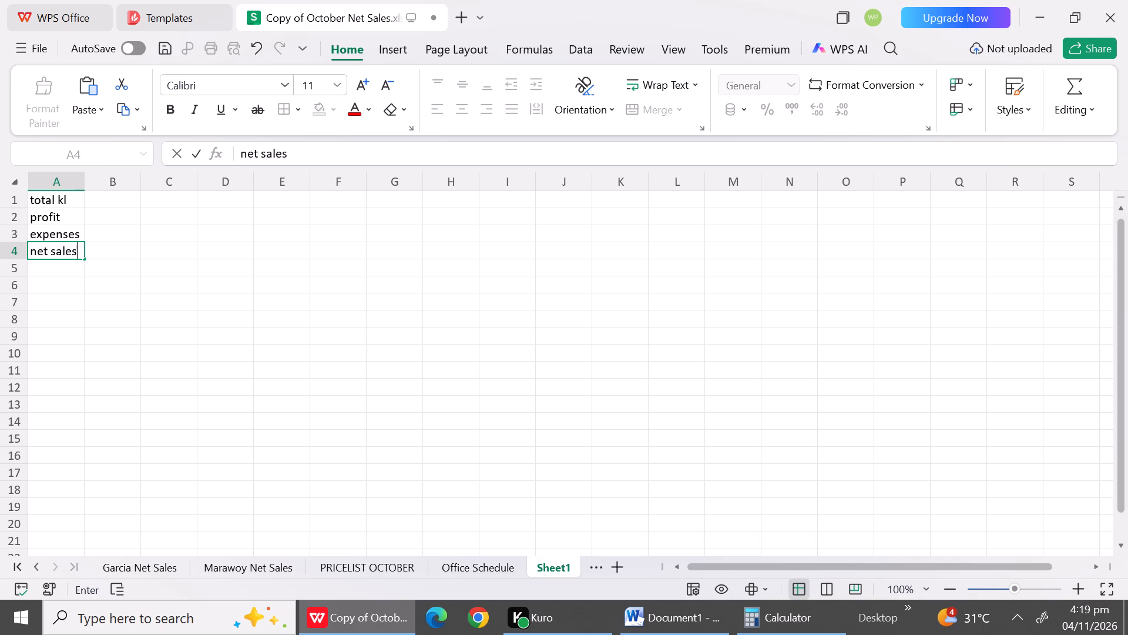
pyautogui.click(70, 299)
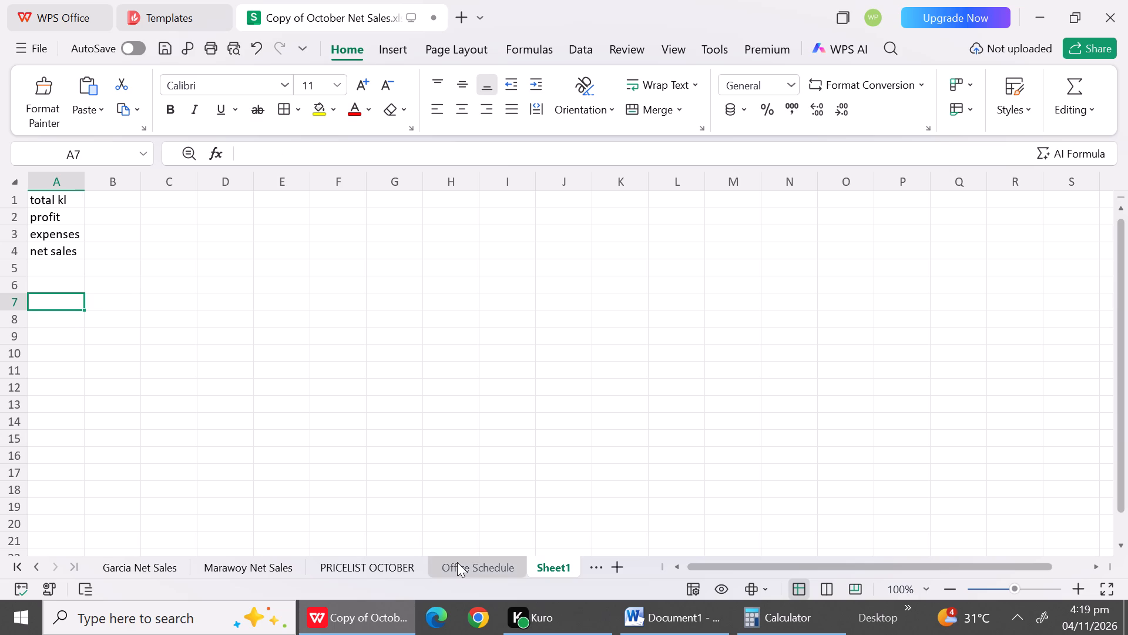
# Go to the Marawoy Net Sales sheet and deselect the report block above the October 1, 2026 report.
pyautogui.click(392, 571)
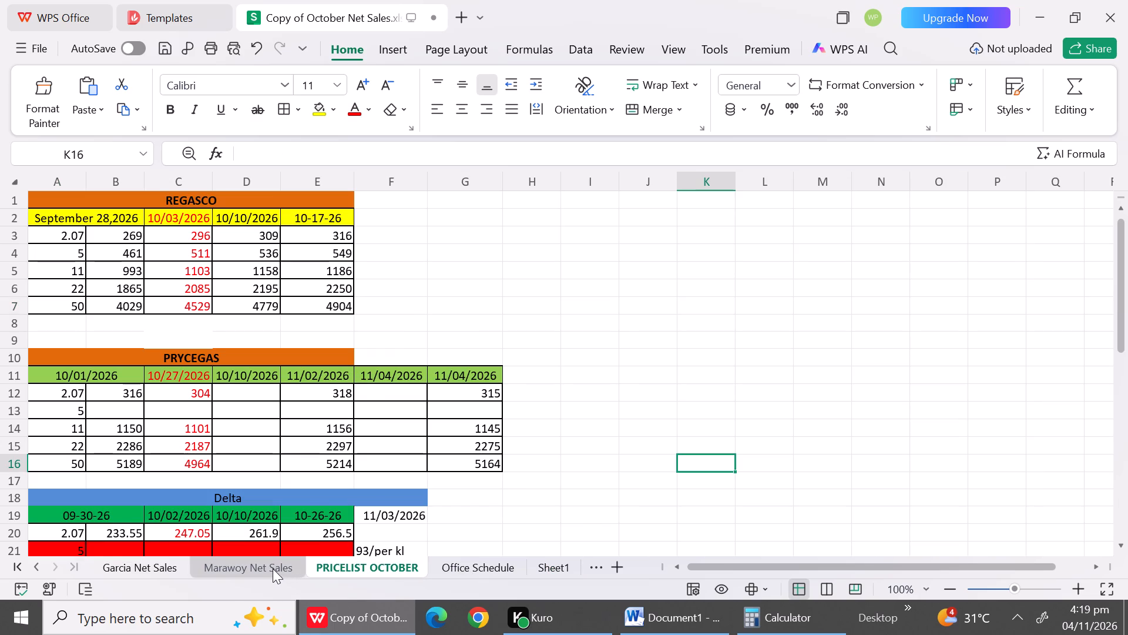
pyautogui.click(273, 569)
pyautogui.click(348, 563)
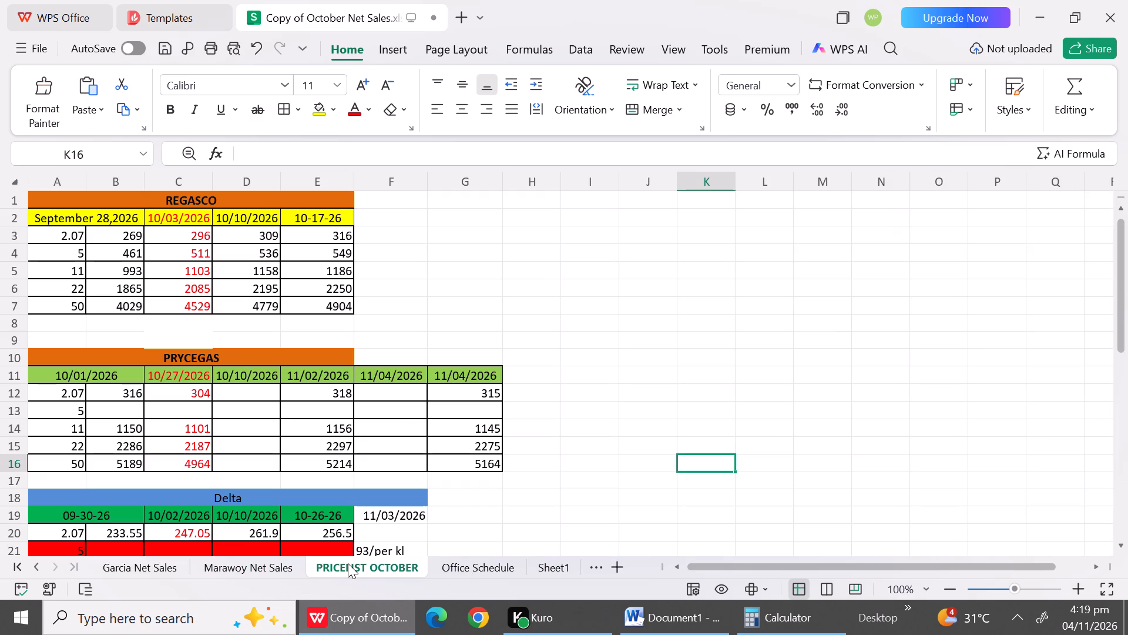
pyautogui.click(250, 568)
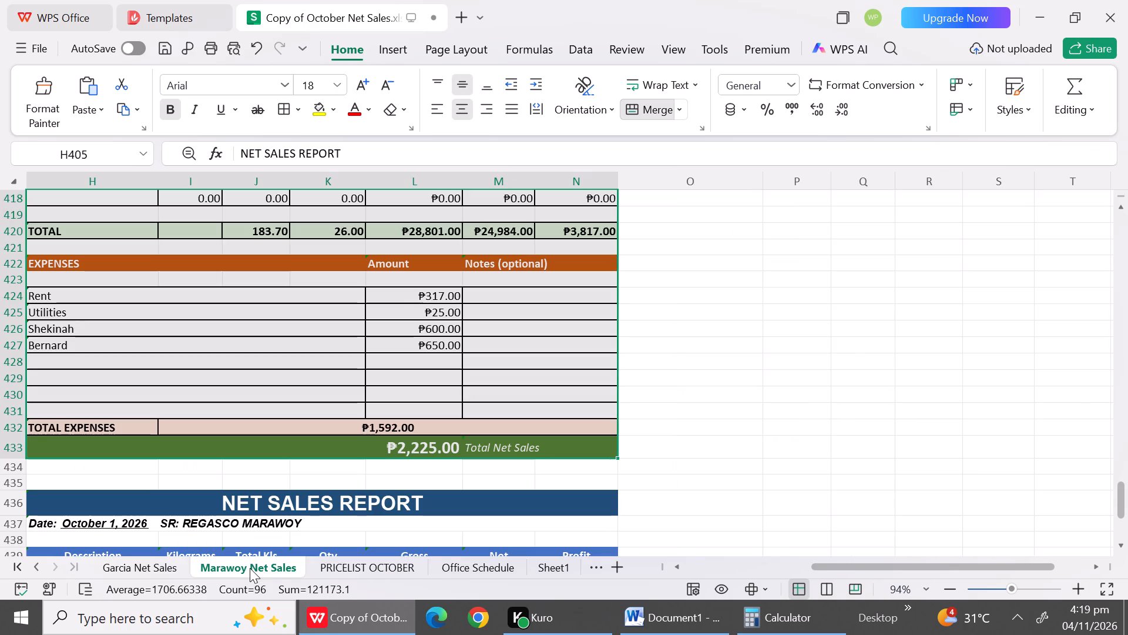
pyautogui.click(727, 466)
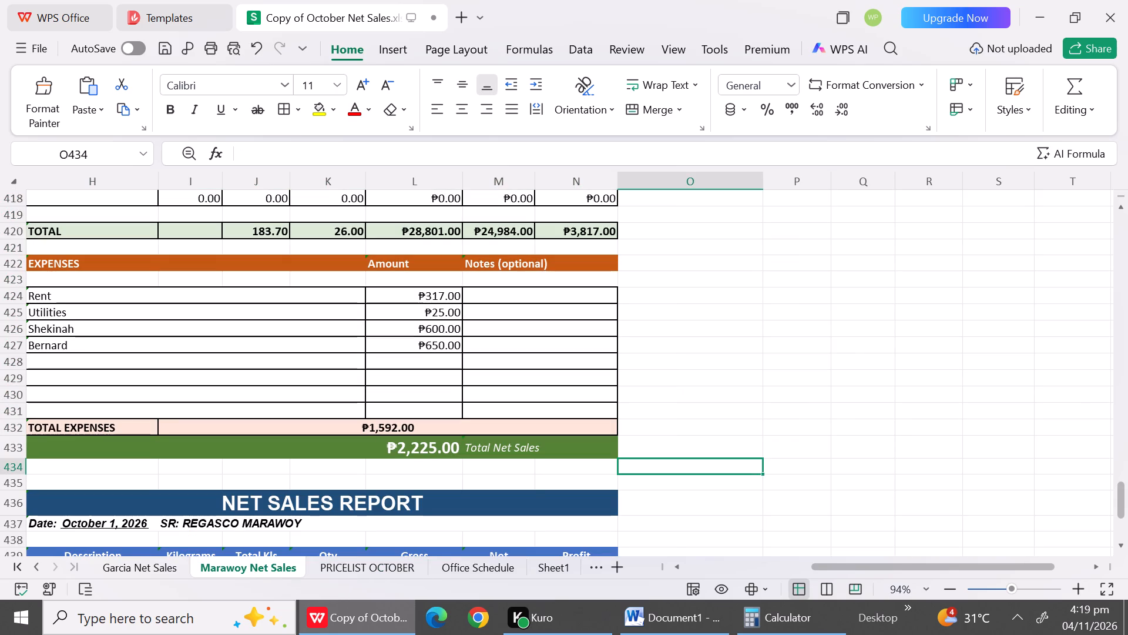
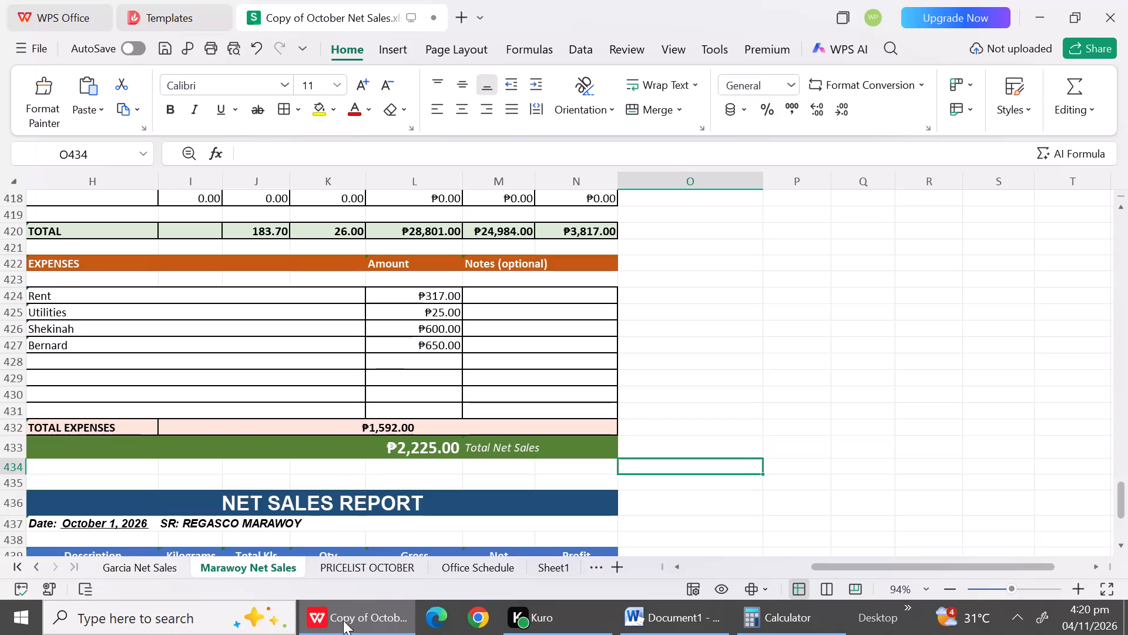
# In the October 27, 2026 report on the Garcia Net Sales sheet, change row 348 to Delta with 11 kilograms and quantity 1.
pyautogui.click(115, 562)
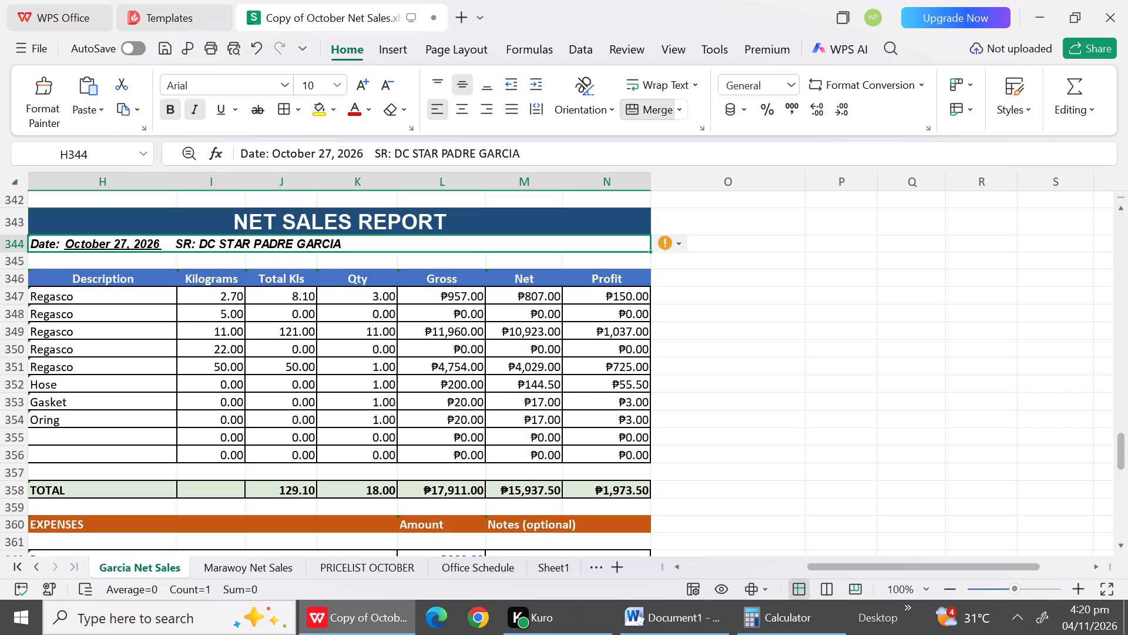
pyautogui.click(133, 316)
pyautogui.press('BackSpace')
pyautogui.write('Dd')
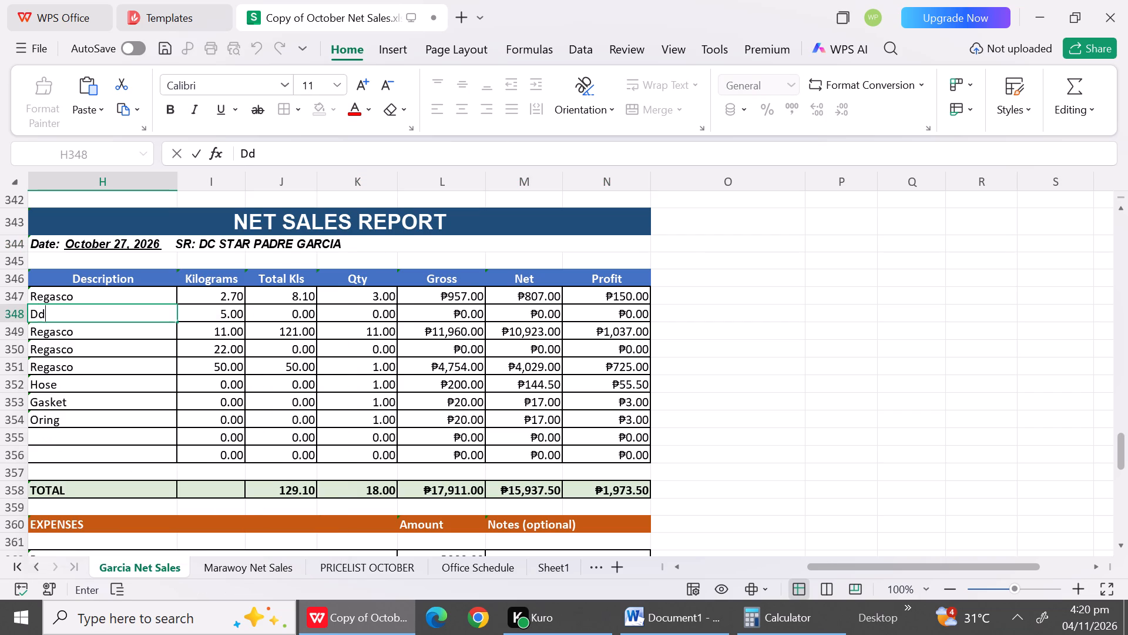
pyautogui.press('BackSpace')
pyautogui.press('e')
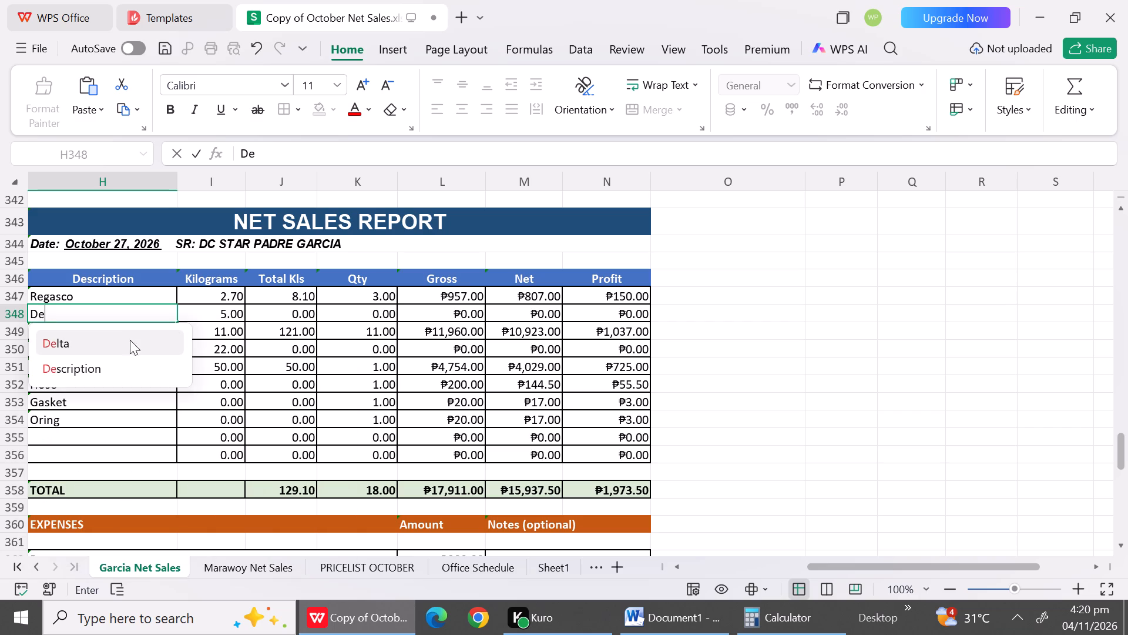
pyautogui.click(129, 342)
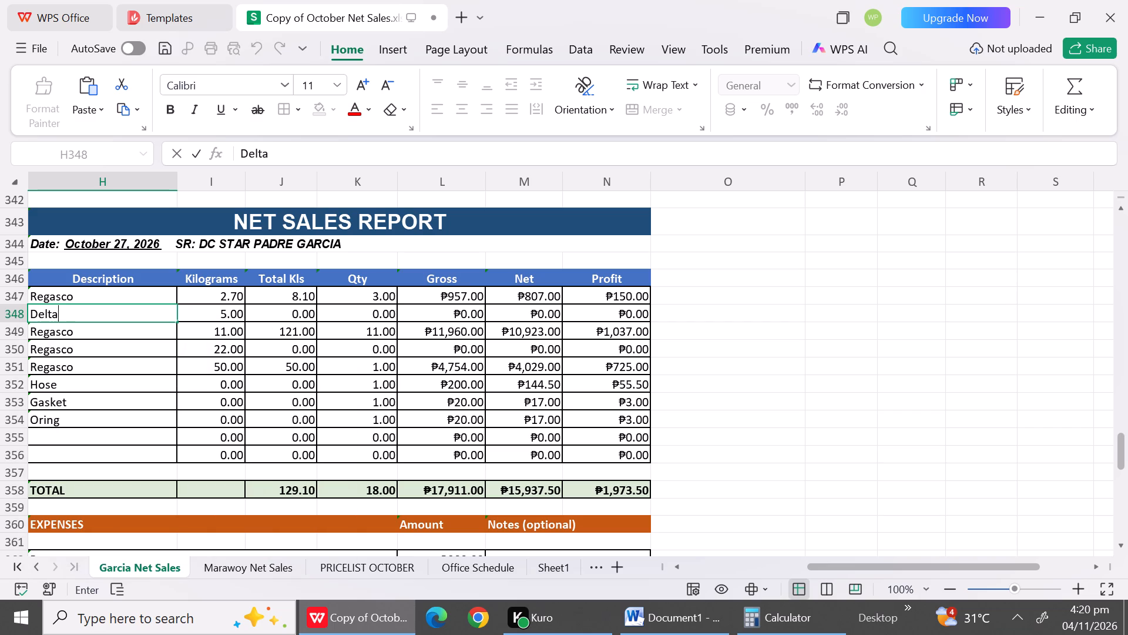
pyautogui.click(232, 310)
pyautogui.write('11')
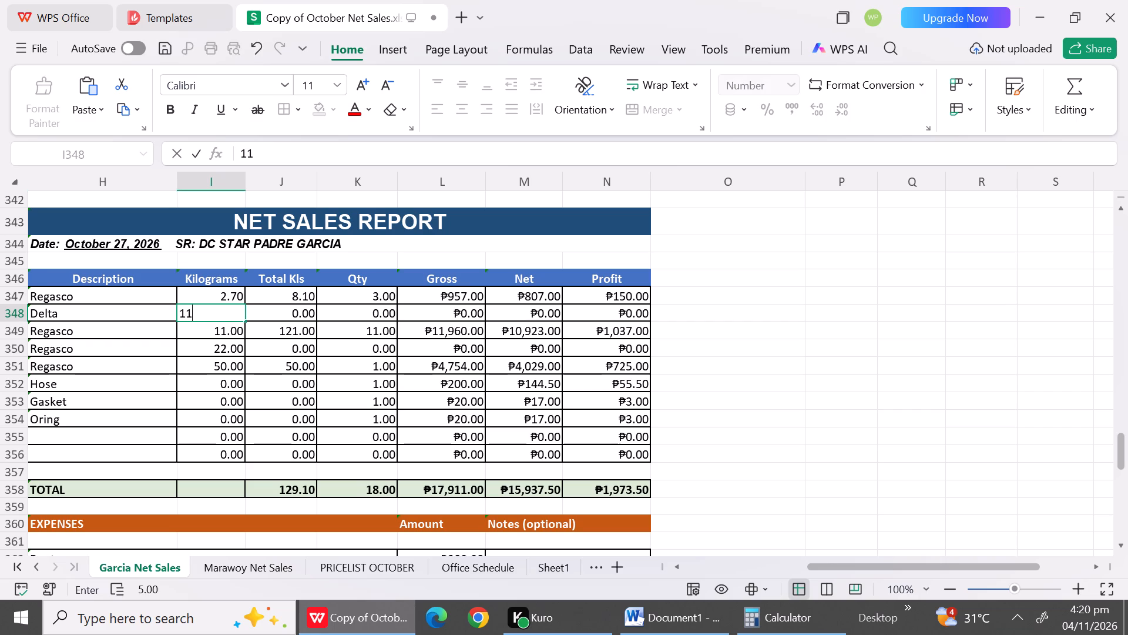
pyautogui.click(377, 317)
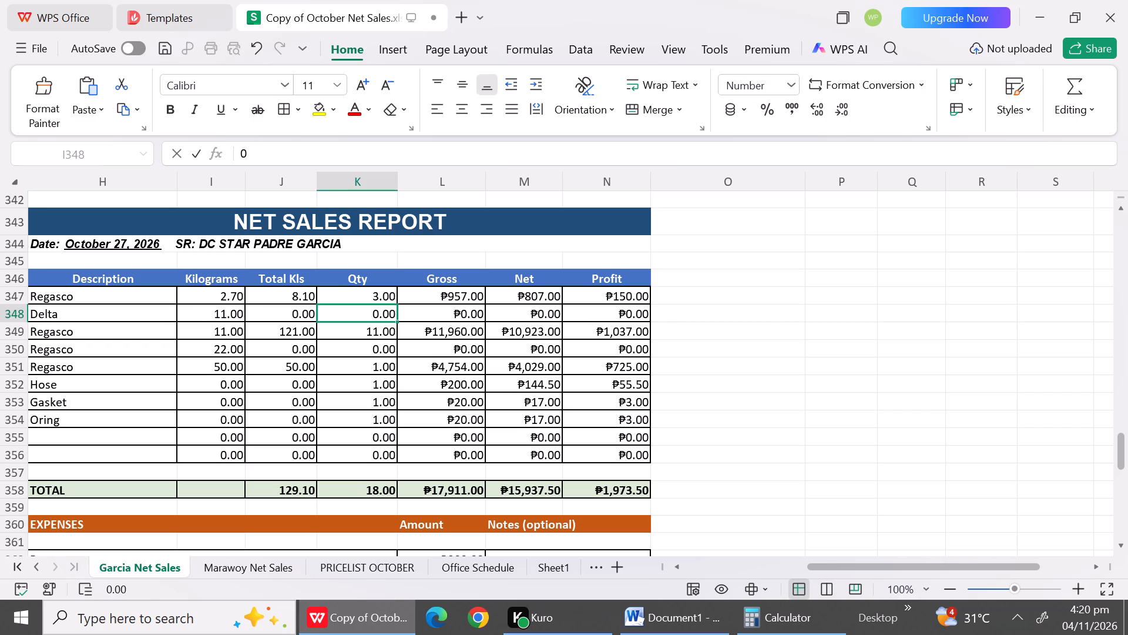
pyautogui.press('1')
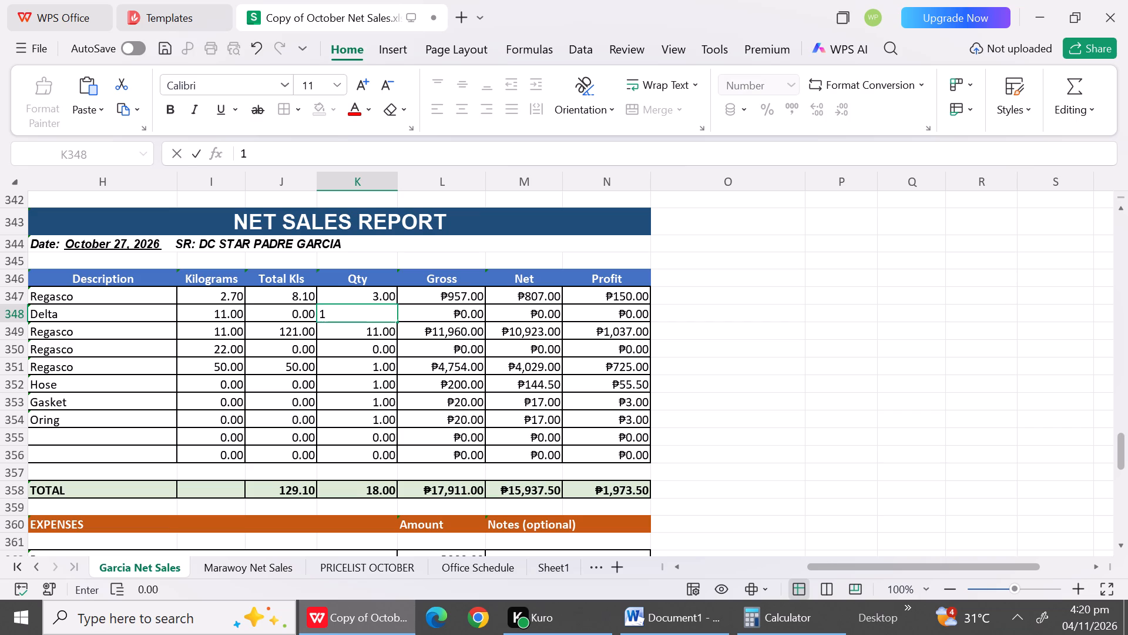
# Set the Regasco entry in row 347 to 11 kilograms and quantity 10.
pyautogui.click(138, 298)
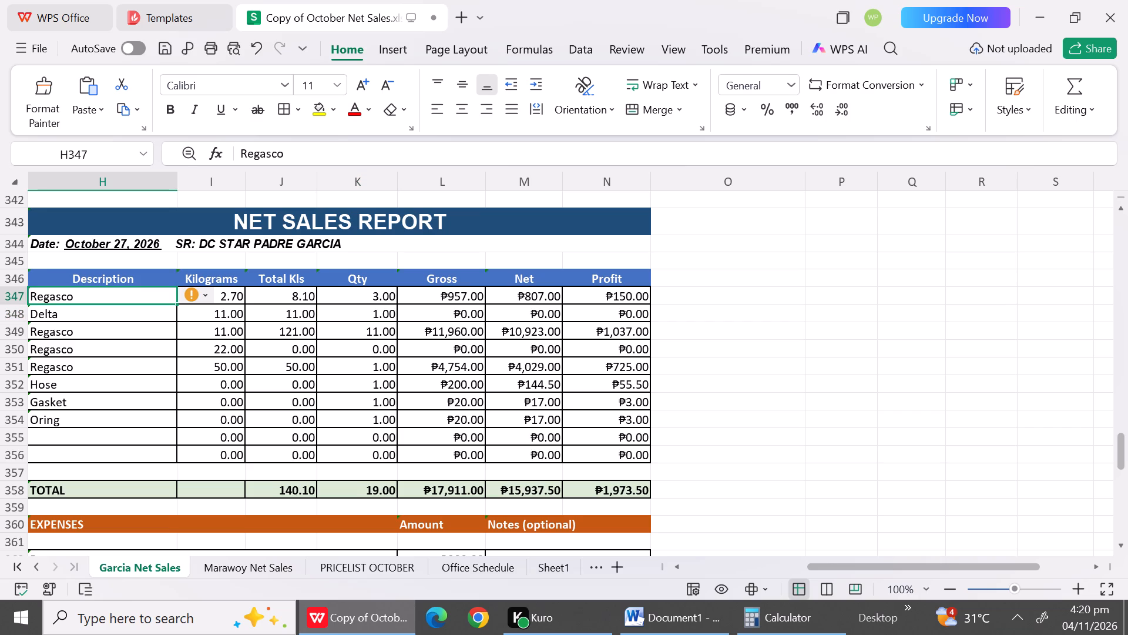
pyautogui.click(236, 299)
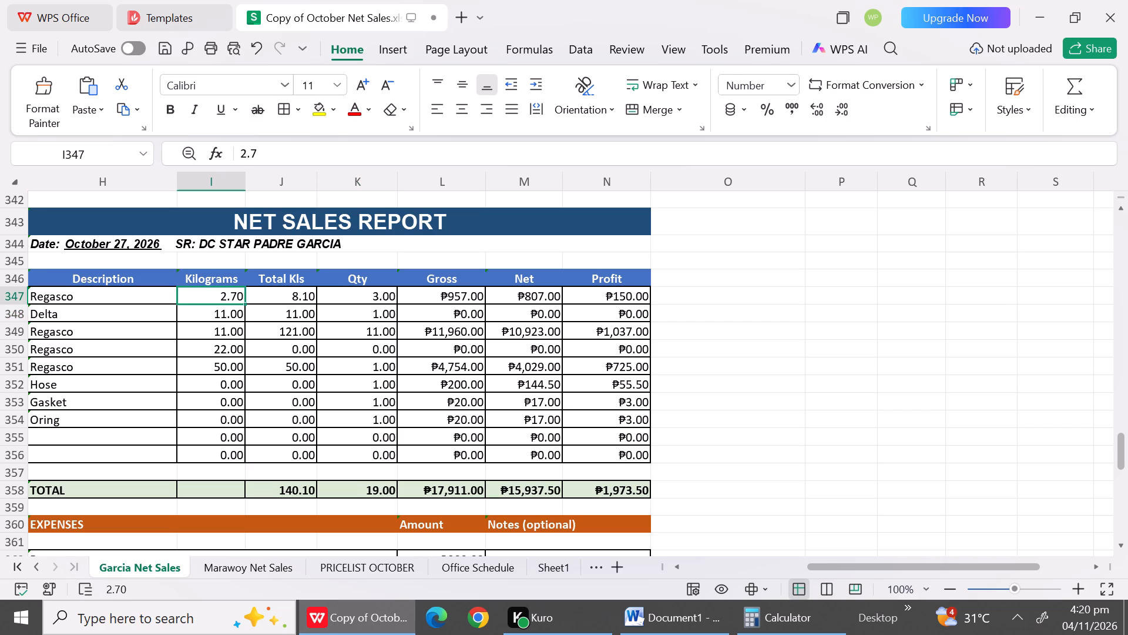
pyautogui.write('11')
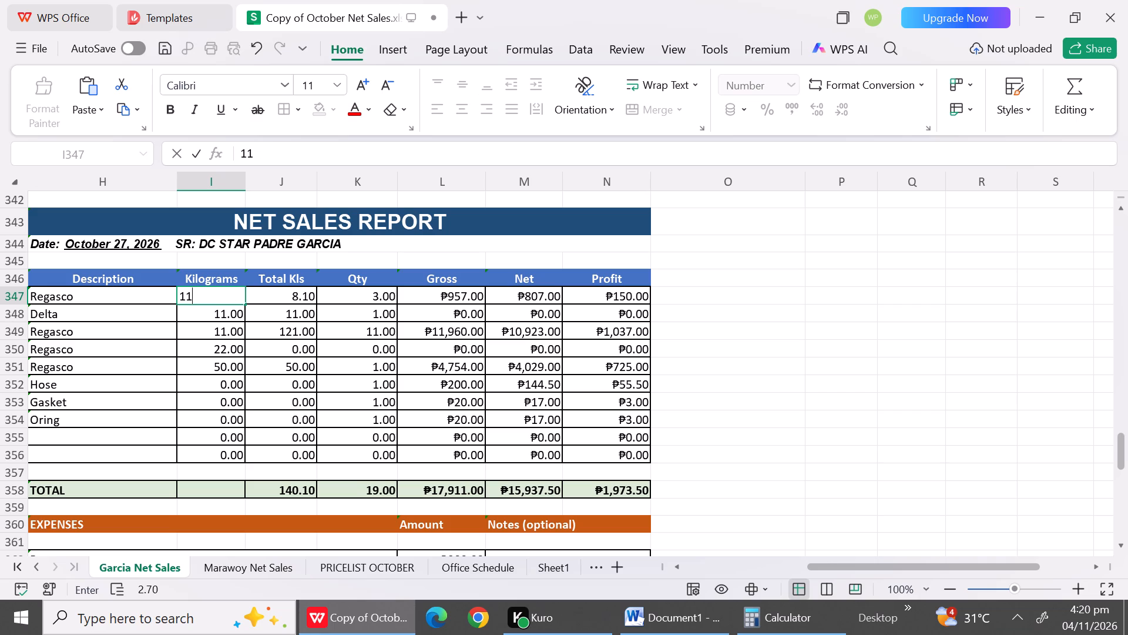
pyautogui.click(373, 296)
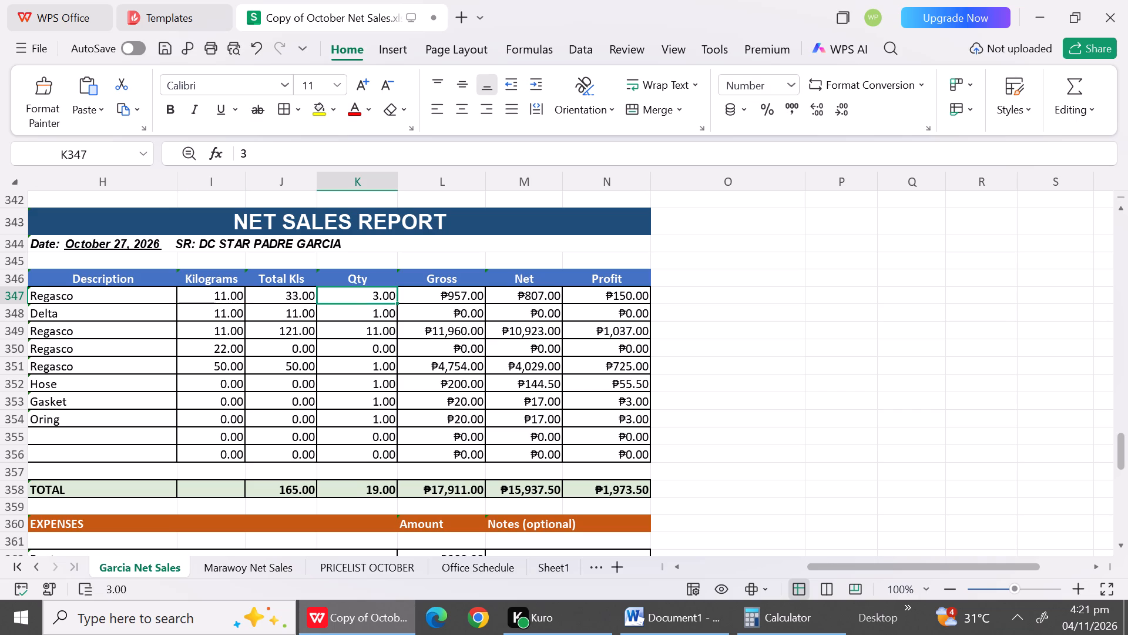
pyautogui.write('10')
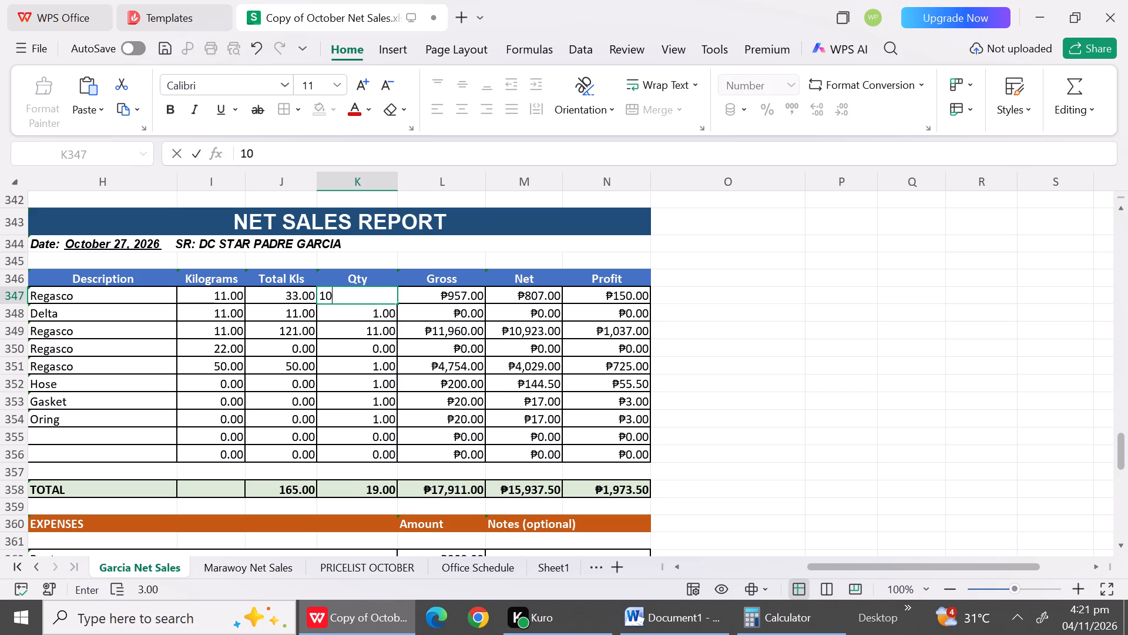
# Change the description in row 349 to DC and set its quantity to 1.
pyautogui.click(61, 333)
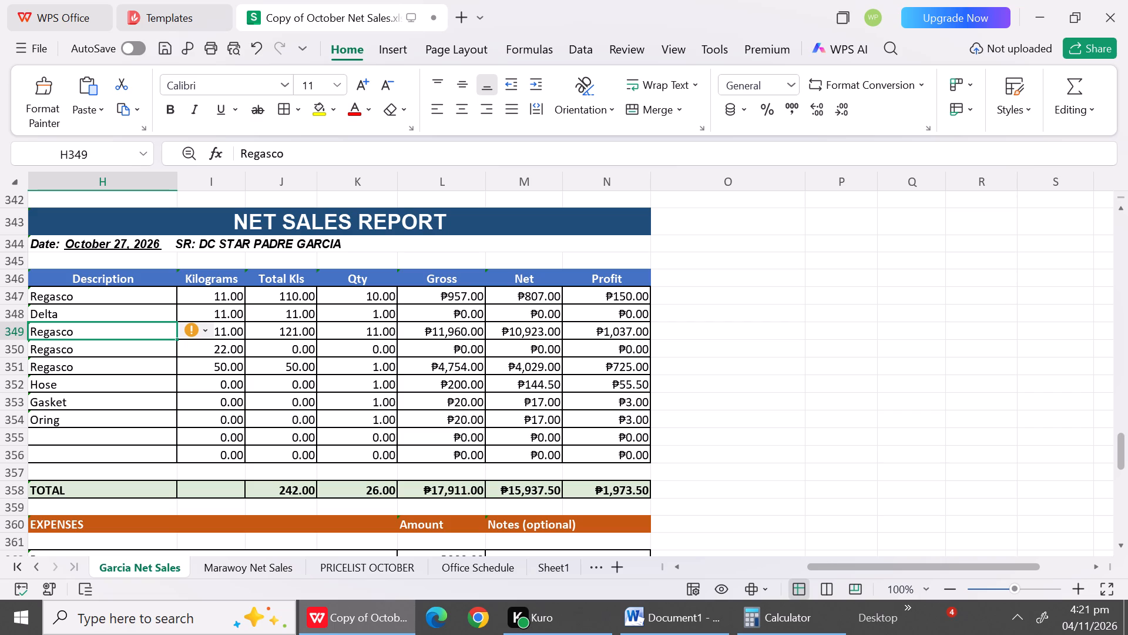
pyautogui.hotkey('shift', 'd')
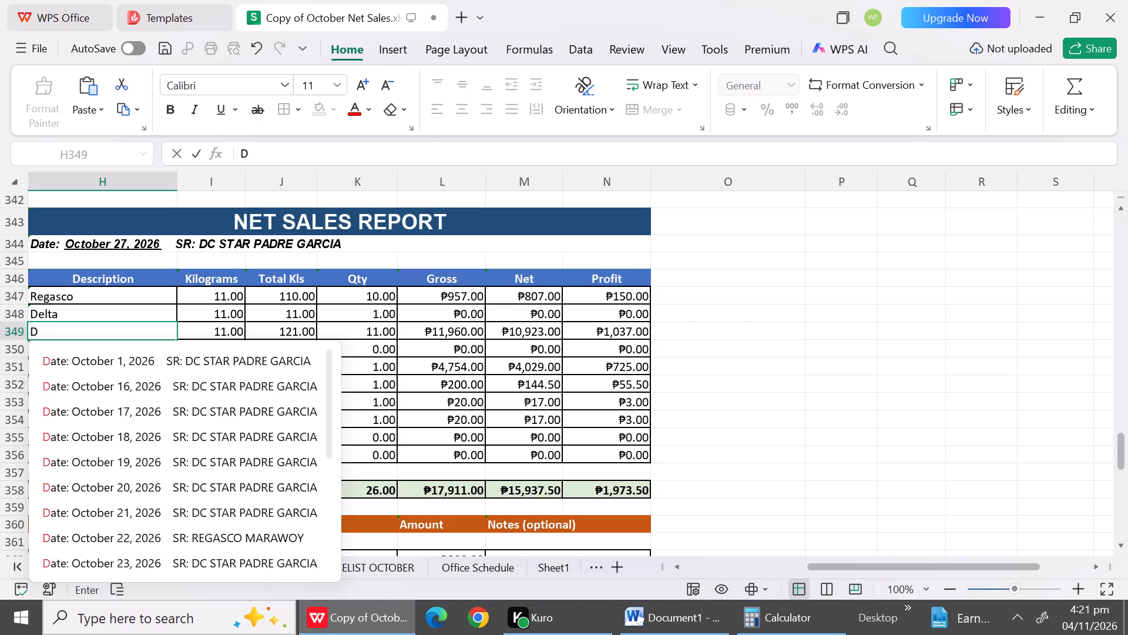
pyautogui.hotkey('shift', 'c')
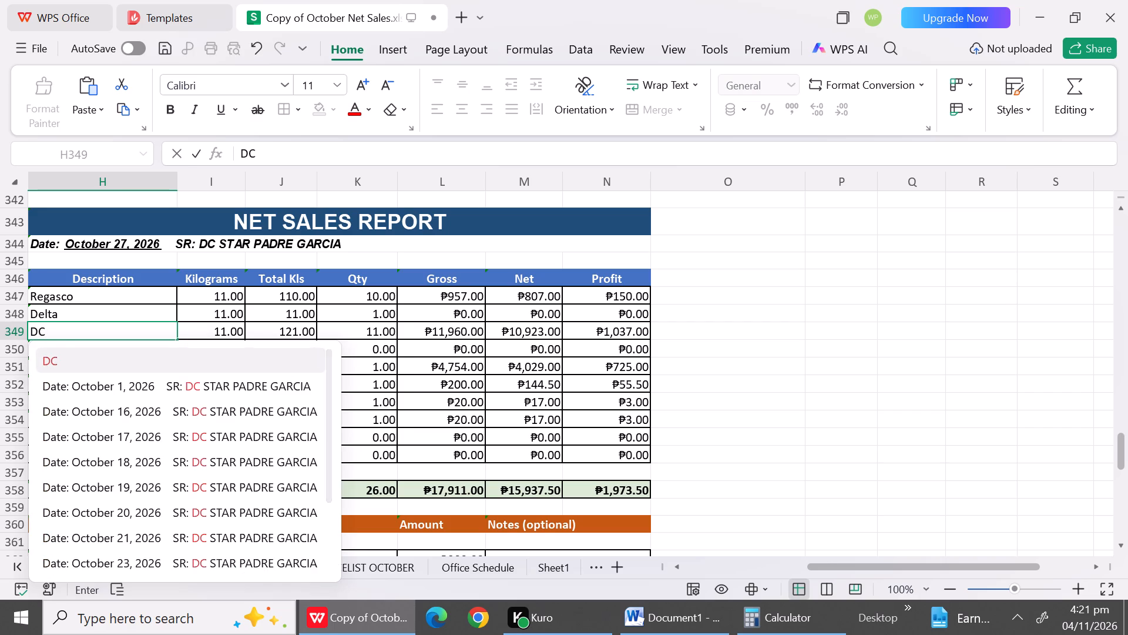
pyautogui.click(378, 332)
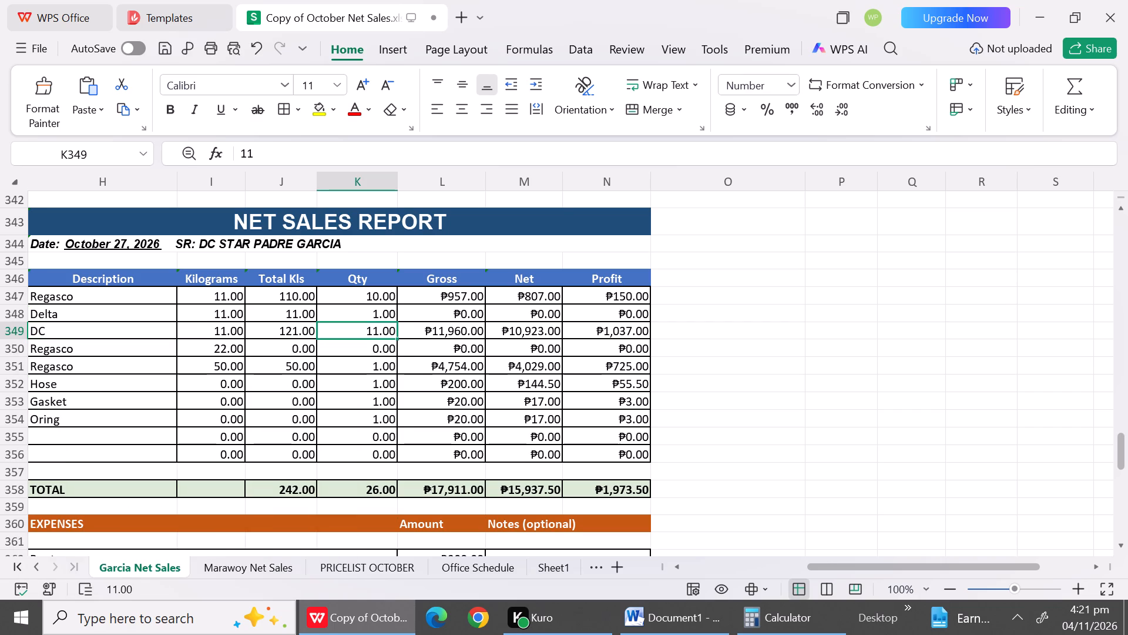
pyautogui.press('1')
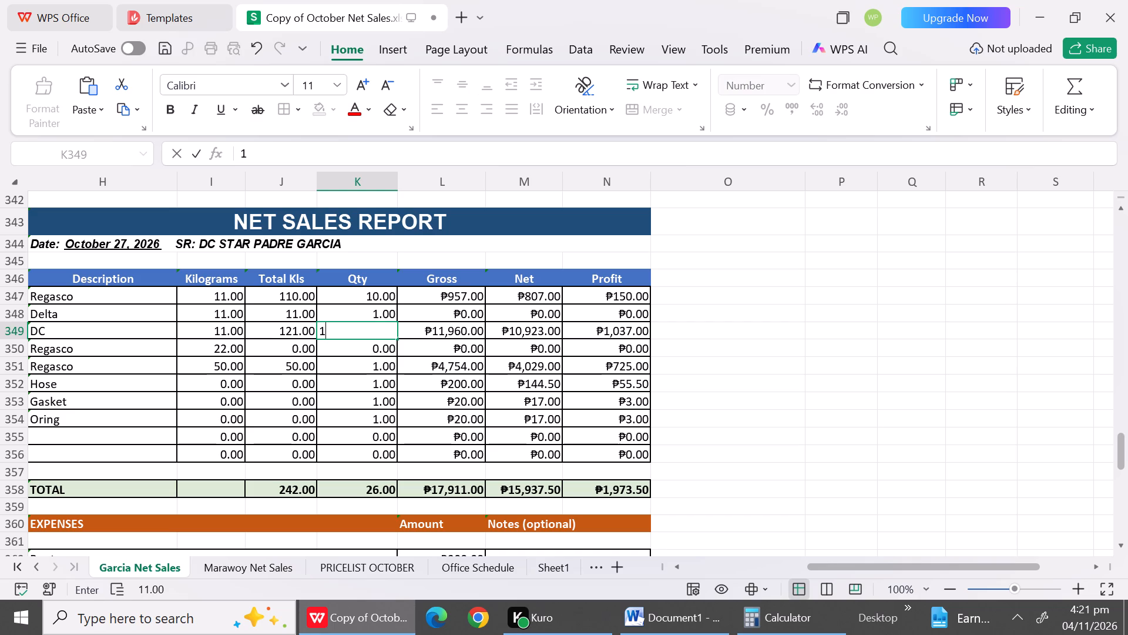
# Set the Delta row's quantity to 5.
pyautogui.click(370, 312)
pyautogui.press('5')
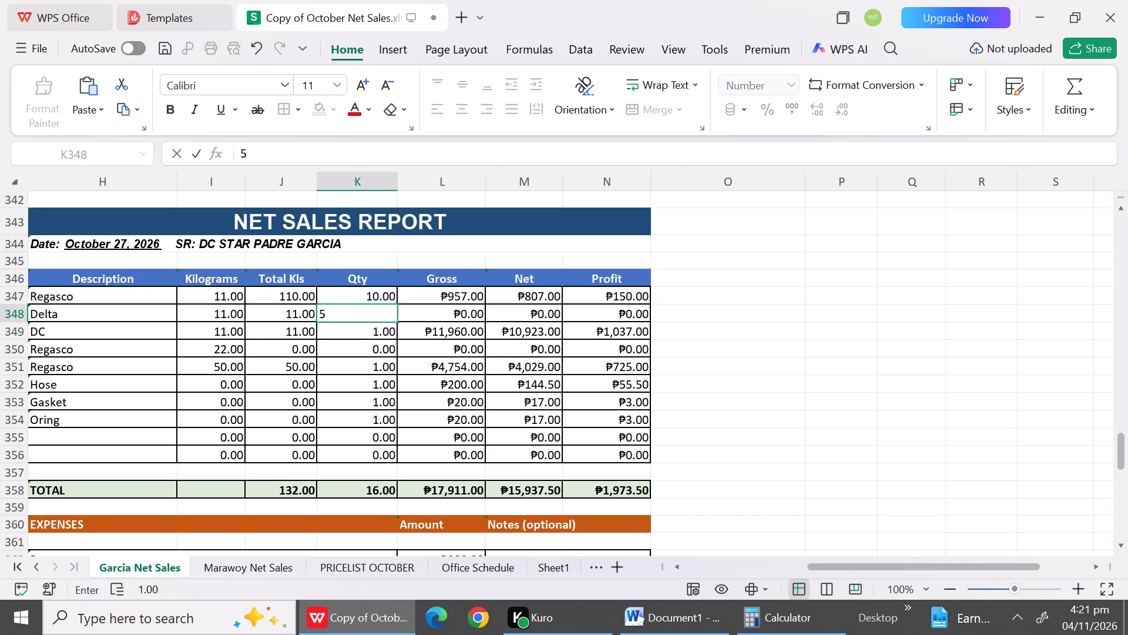
pyautogui.click(376, 359)
# Enter the gross amounts: 12740 for Regasco in row 347, 6050 for Delta and 1250 for DC.
pyautogui.click(454, 298)
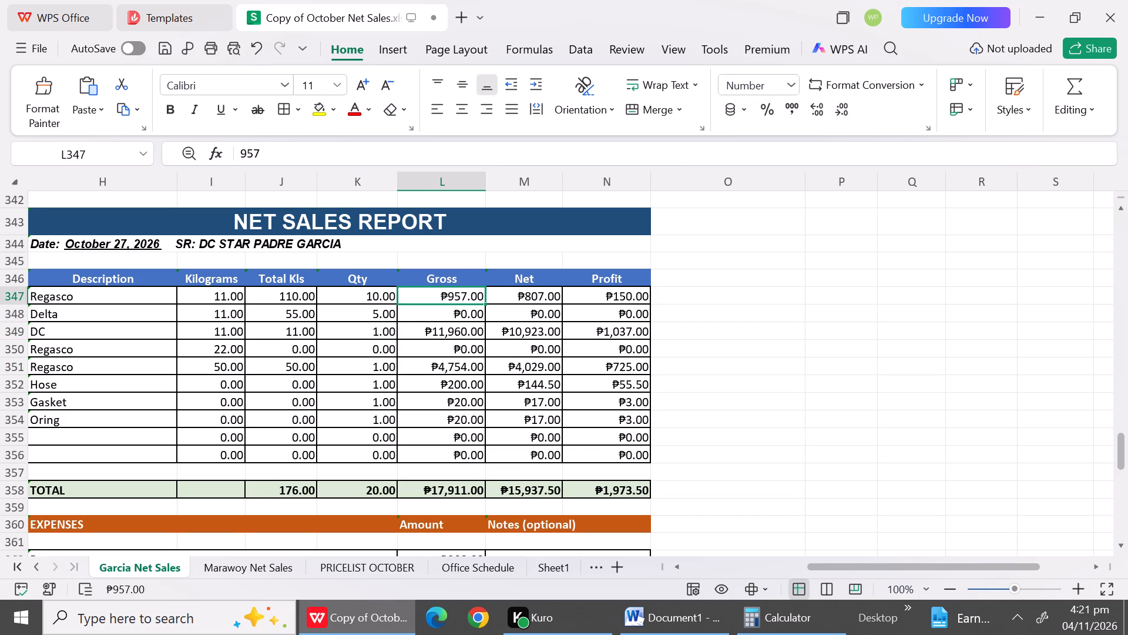
pyautogui.write('12')
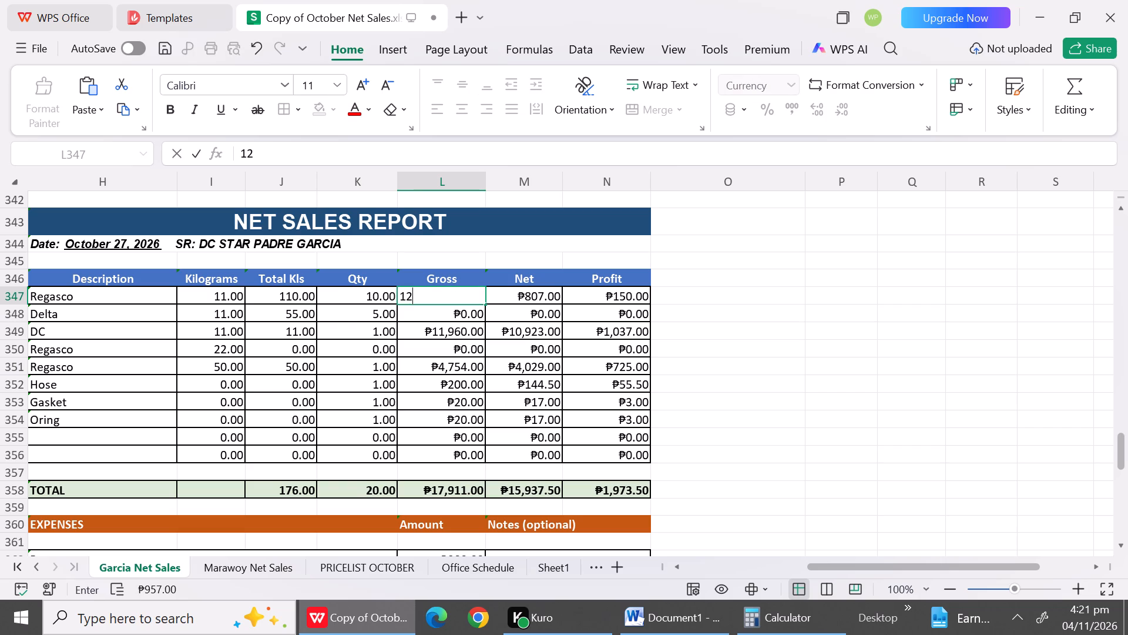
pyautogui.write('749')
pyautogui.press('BackSpace')
pyautogui.press('0')
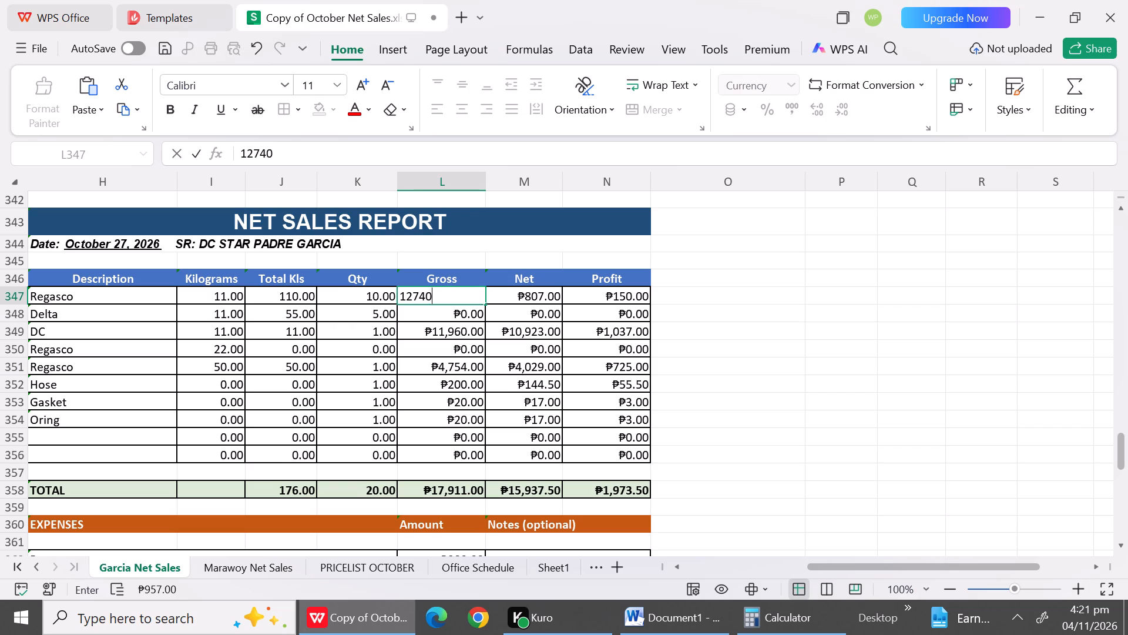
pyautogui.click(447, 320)
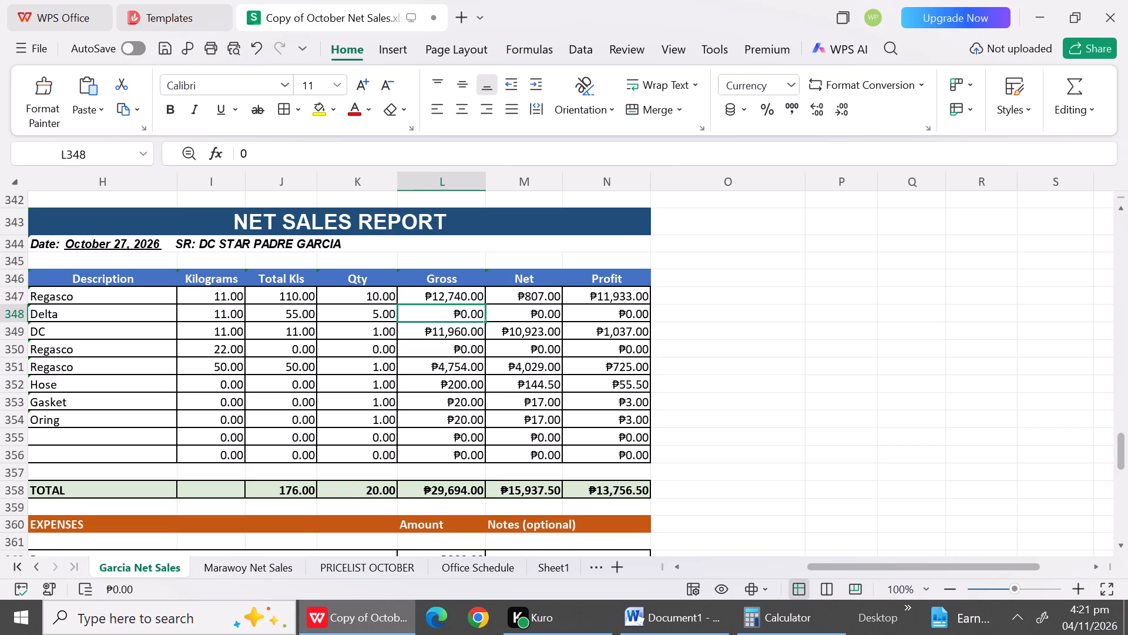
pyautogui.write('6050')
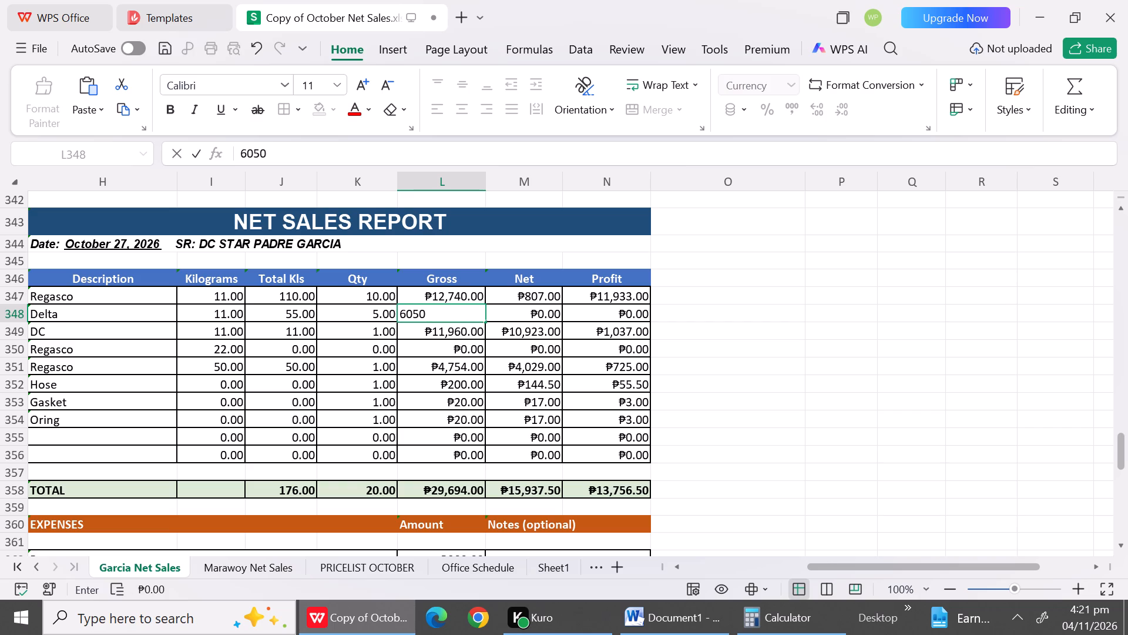
pyautogui.click(443, 335)
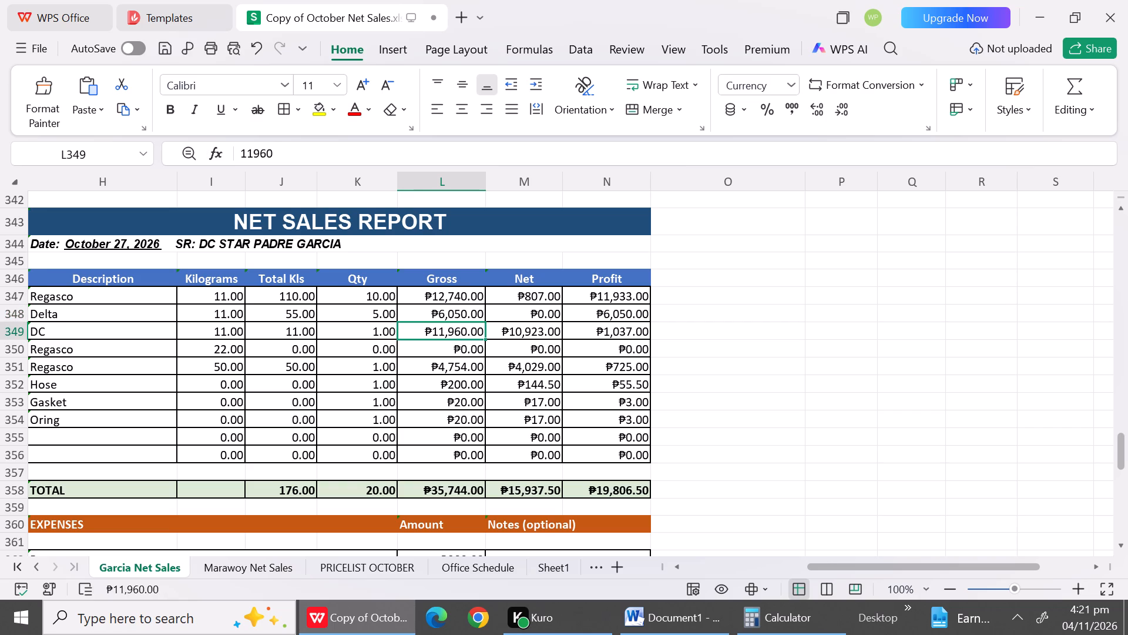
pyautogui.write('1250')
pyautogui.click(446, 424)
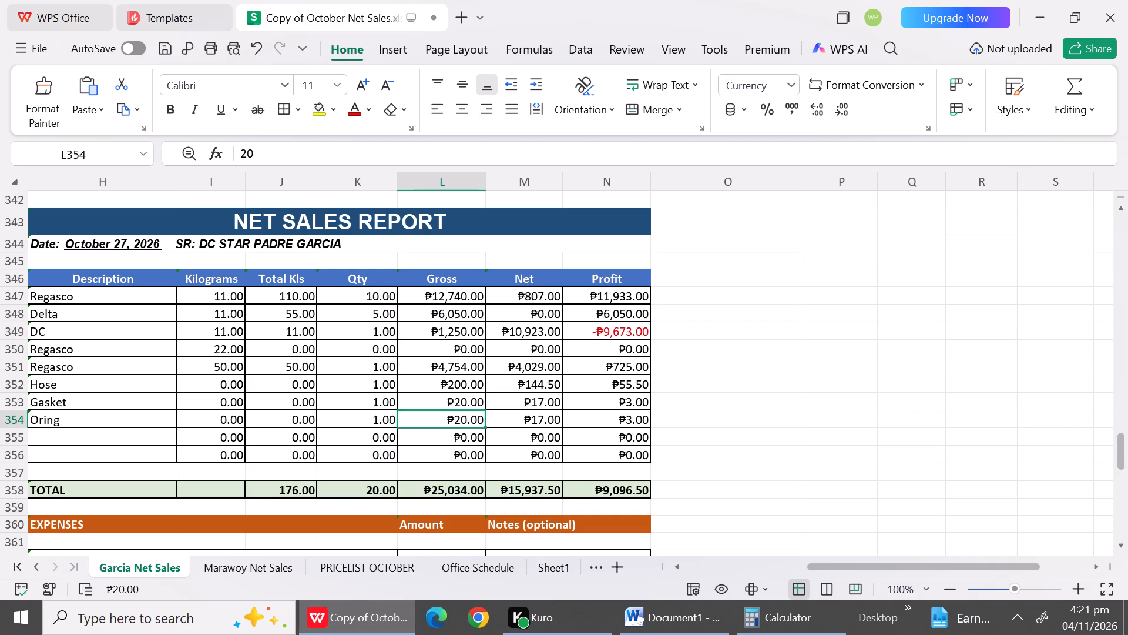
# Set the net amount of the Regasco entry in row 347 to 11860.
pyautogui.click(543, 334)
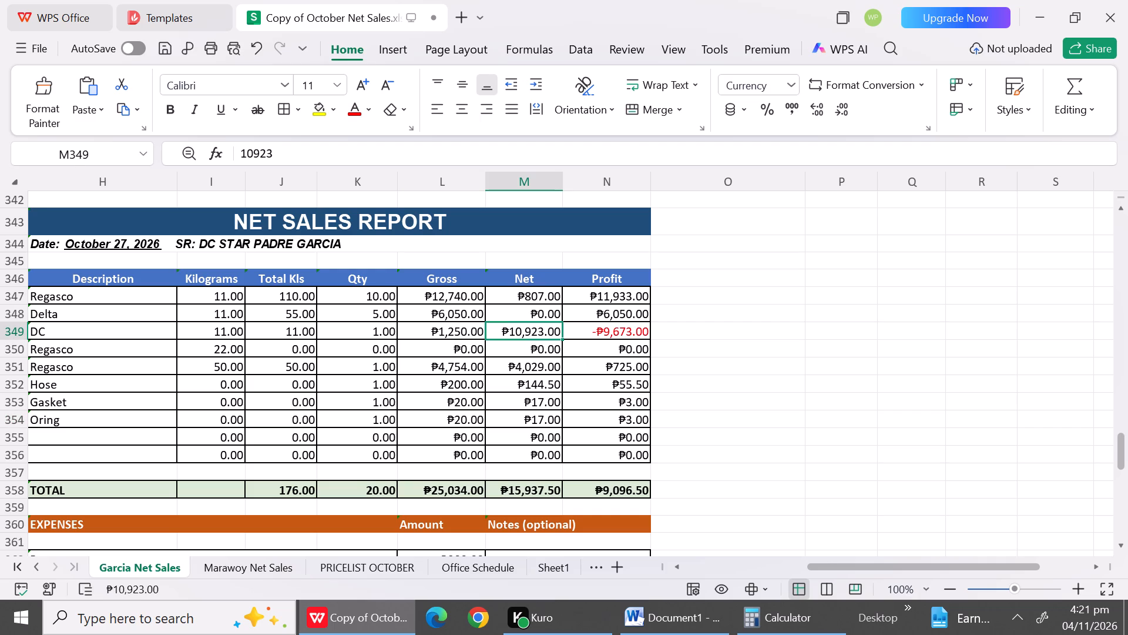
pyautogui.click(523, 293)
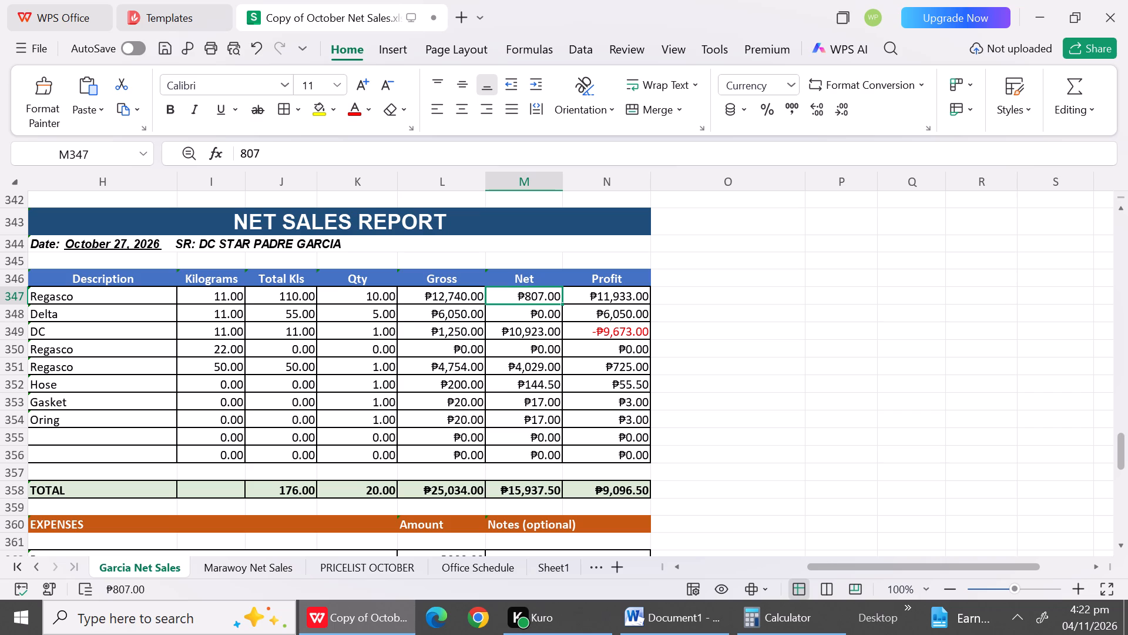
pyautogui.click(511, 290)
pyautogui.write('11')
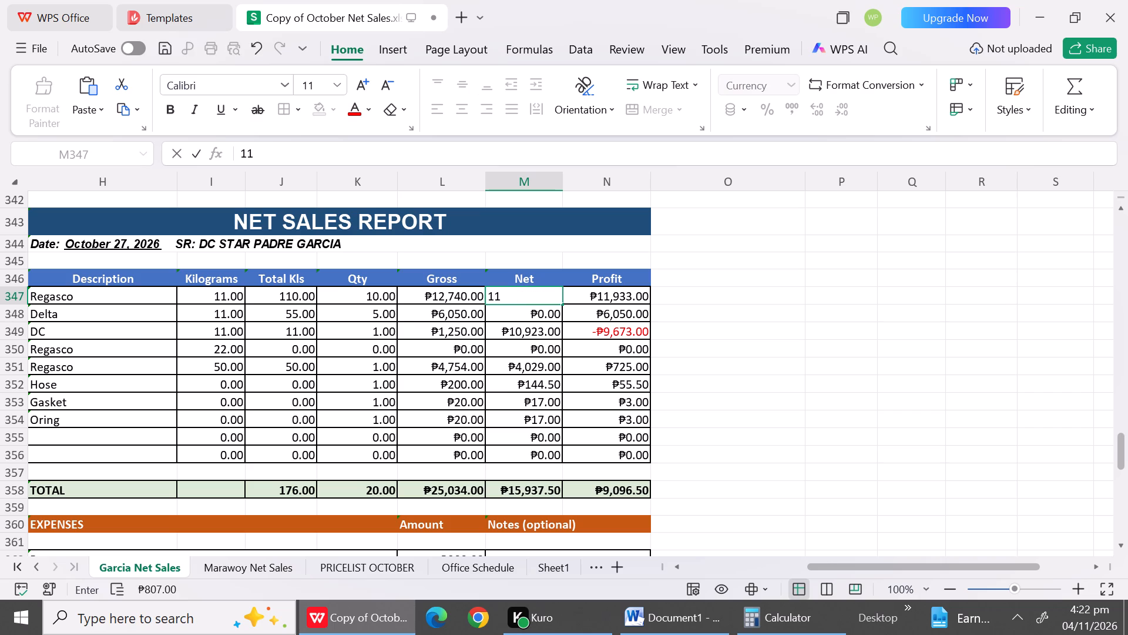
pyautogui.write('860')
pyautogui.click(510, 310)
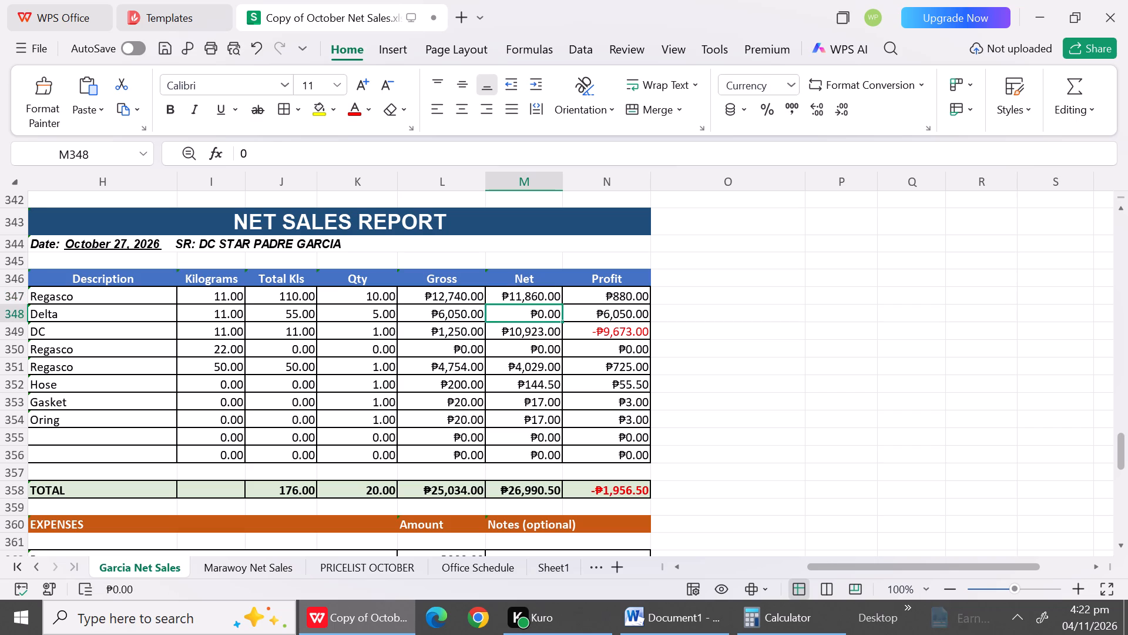
# Check the October price list for the 11 kg Delta price that applies to October 27.
pyautogui.click(483, 572)
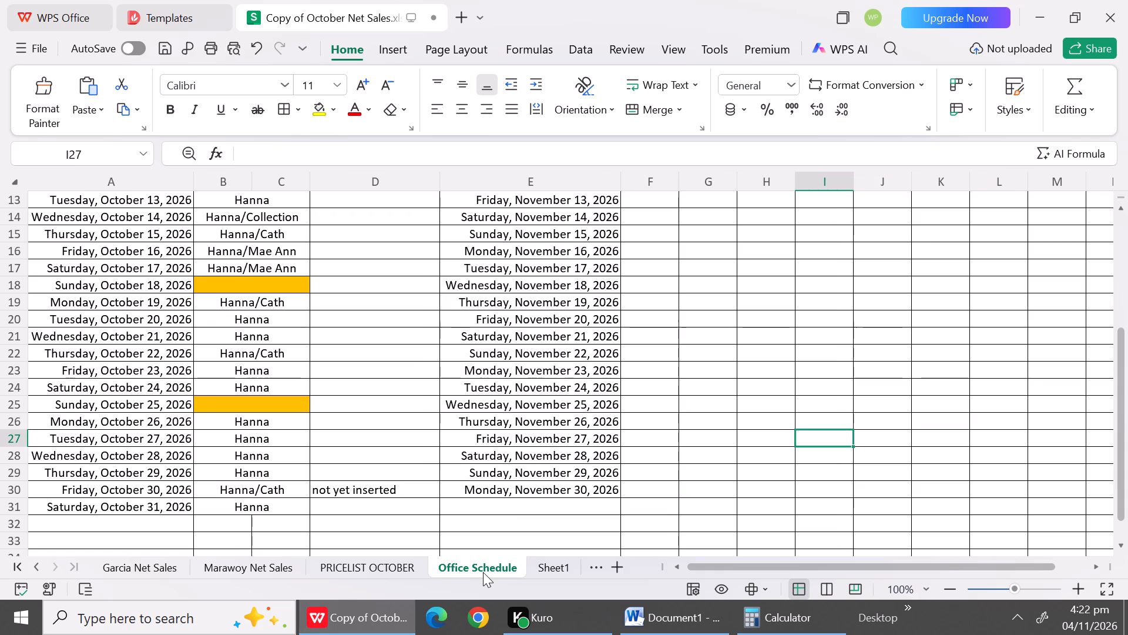
pyautogui.click(384, 569)
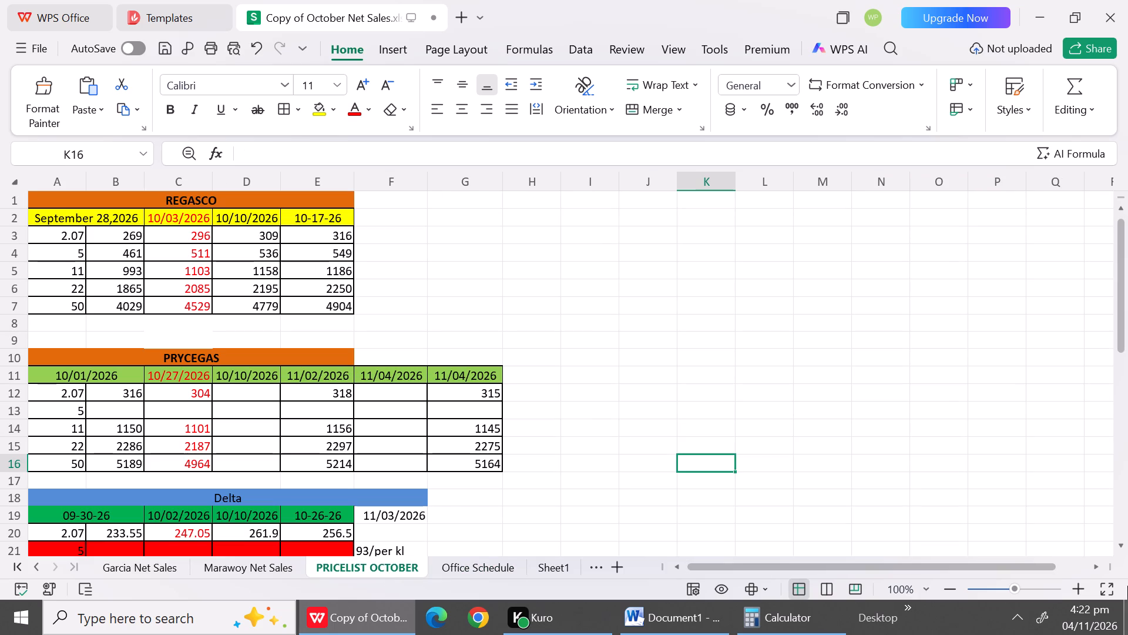
pyautogui.tripleClick(1117, 544)
pyautogui.doubleClick(1117, 544)
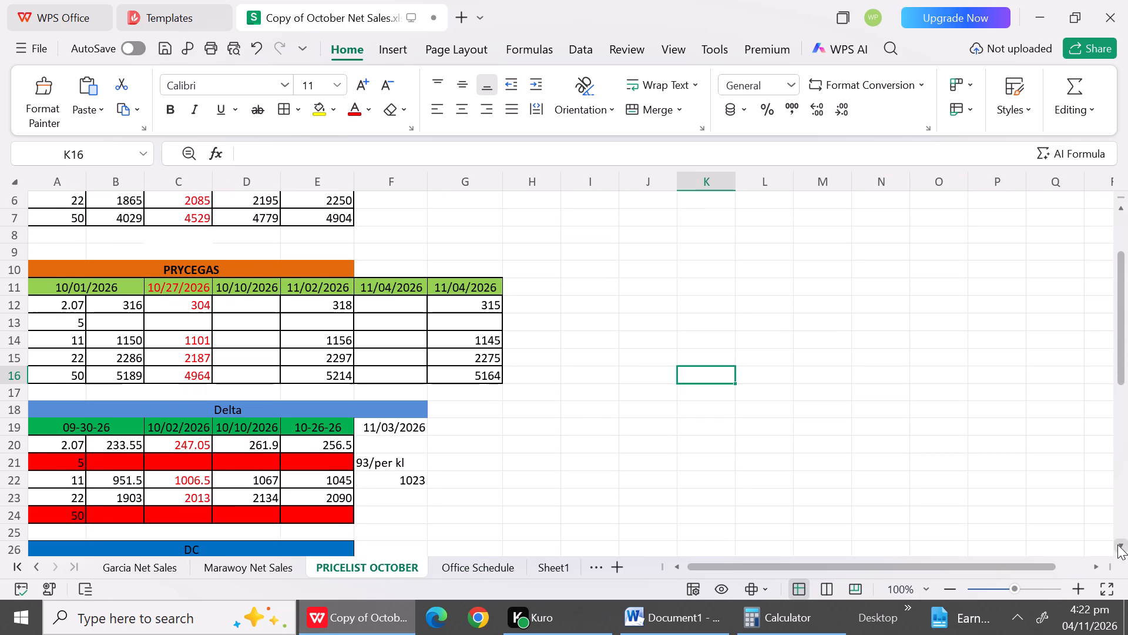
pyautogui.tripleClick(1117, 544)
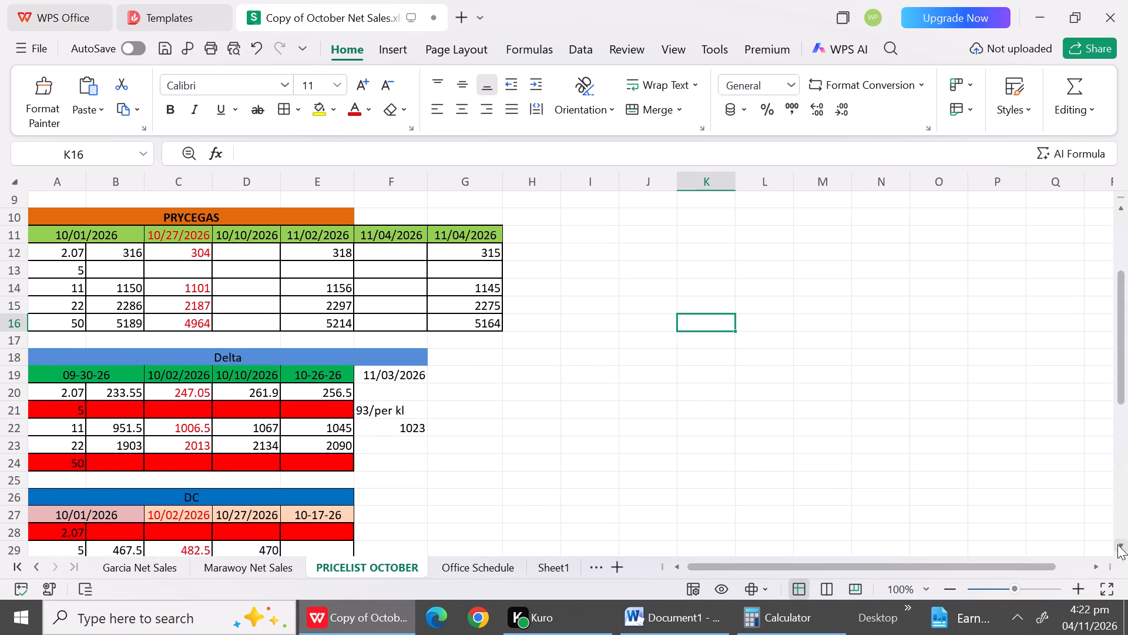
pyautogui.click(1117, 544)
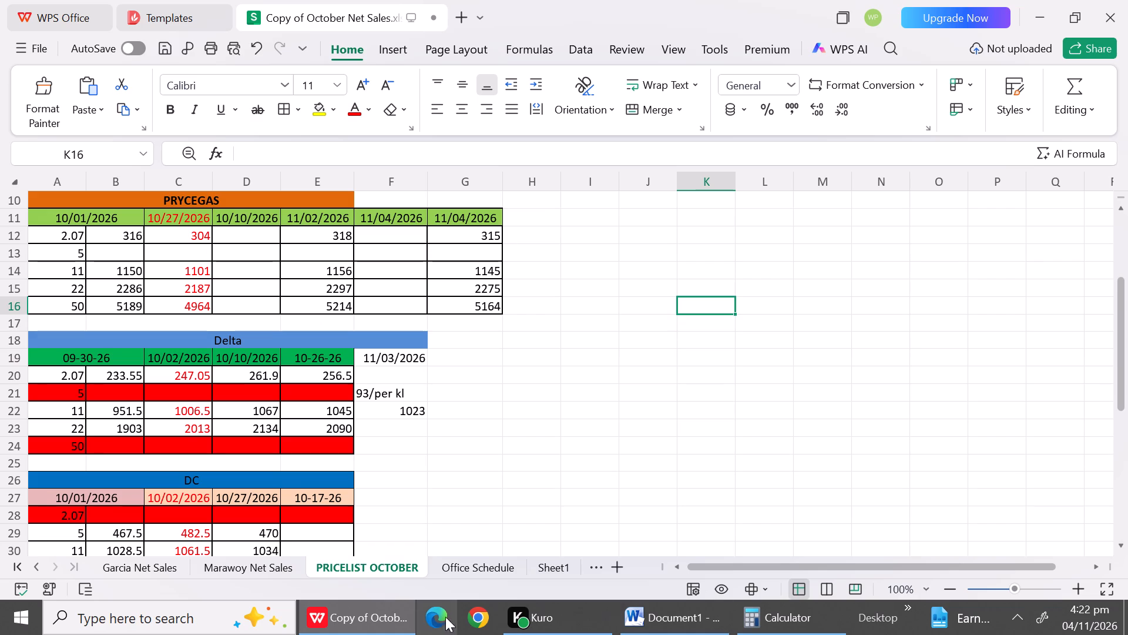
# Move the Marawoy Net Sales sheet ahead of the Garcia Net Sales sheet.
pyautogui.click(277, 570)
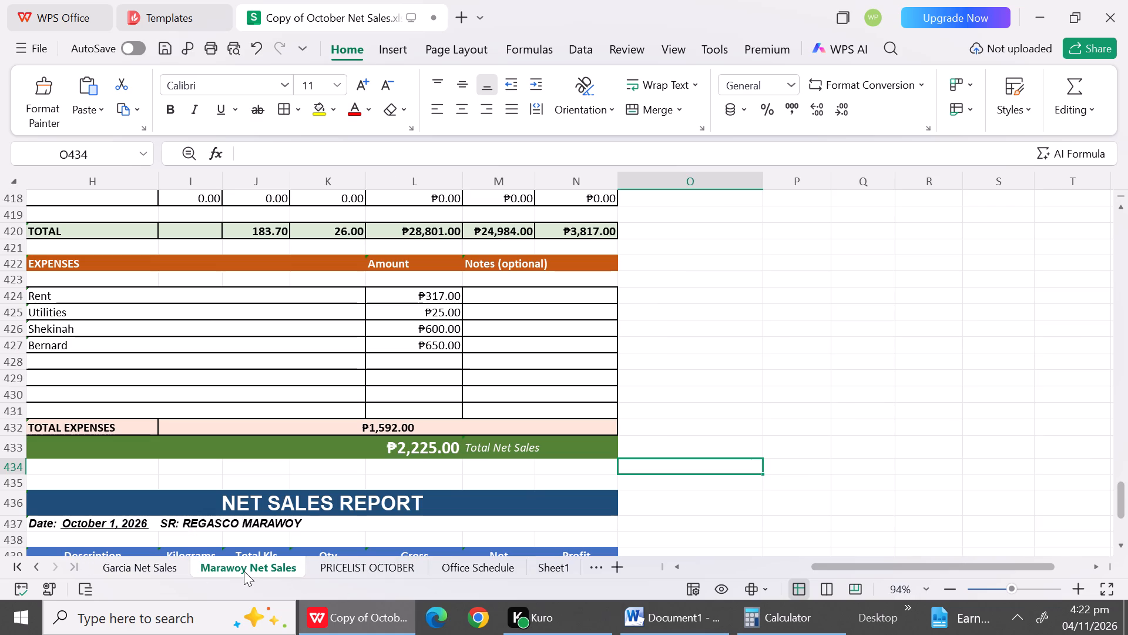
pyautogui.hscroll(1, 244, 571)
pyautogui.moveTo(240, 566); pyautogui.dragTo(137, 560)
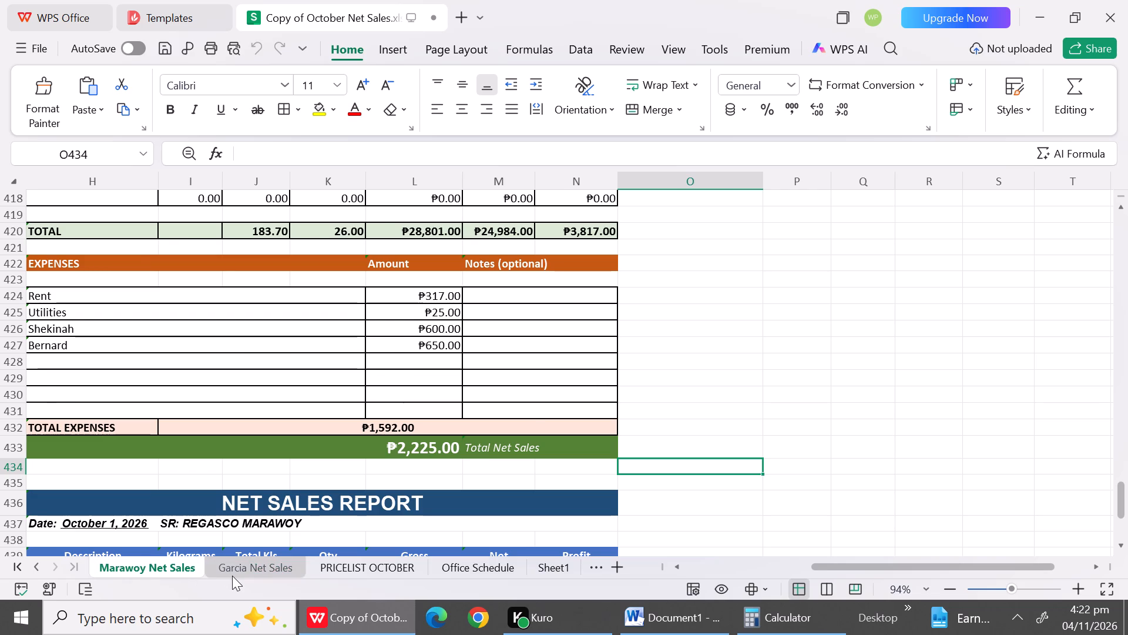
# In the Garcia October 27 report, set the Delta row's net amount to 5225.
pyautogui.click(232, 576)
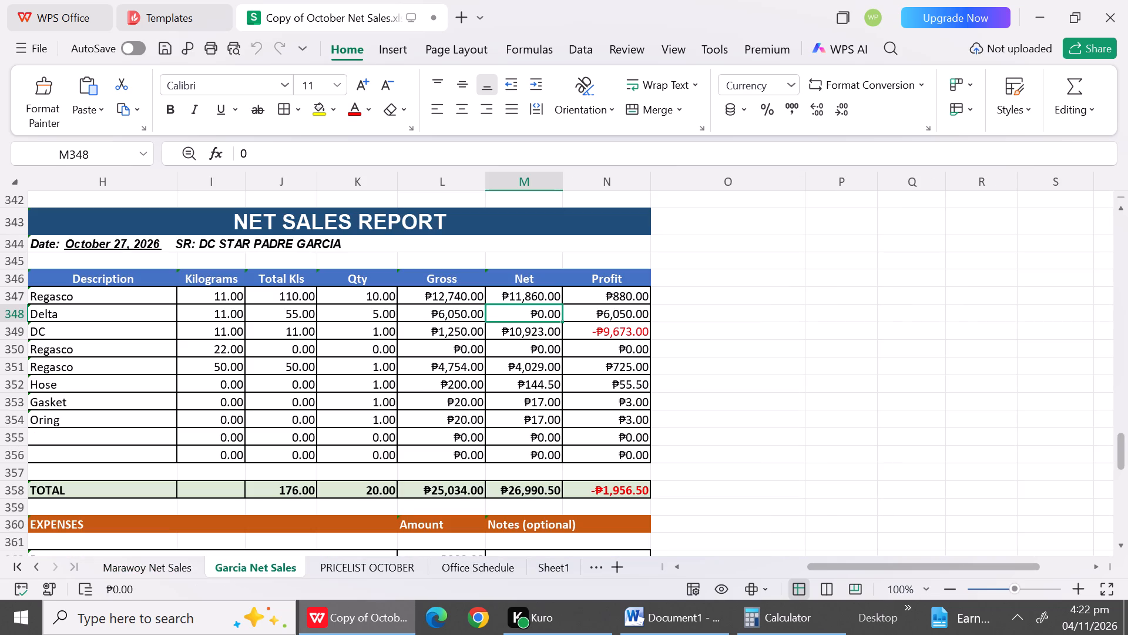
pyautogui.click(518, 312)
pyautogui.write('522')
pyautogui.press('5')
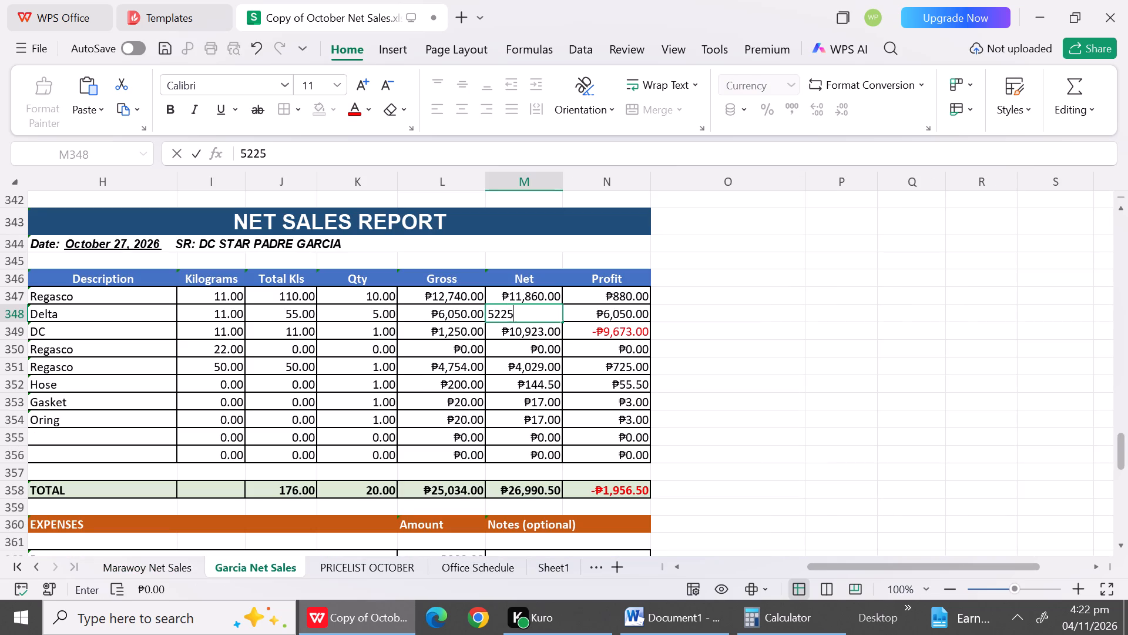
pyautogui.click(513, 346)
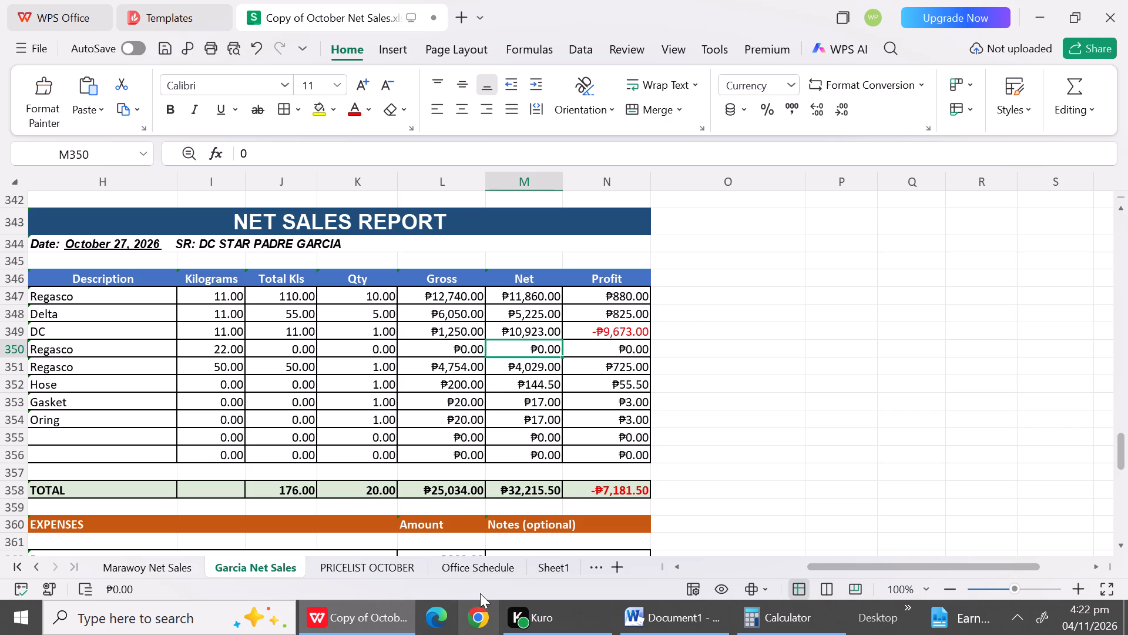
# Consult the price list for the 11 kg DC price and set the DC row's net amount to 1034.
pyautogui.click(351, 574)
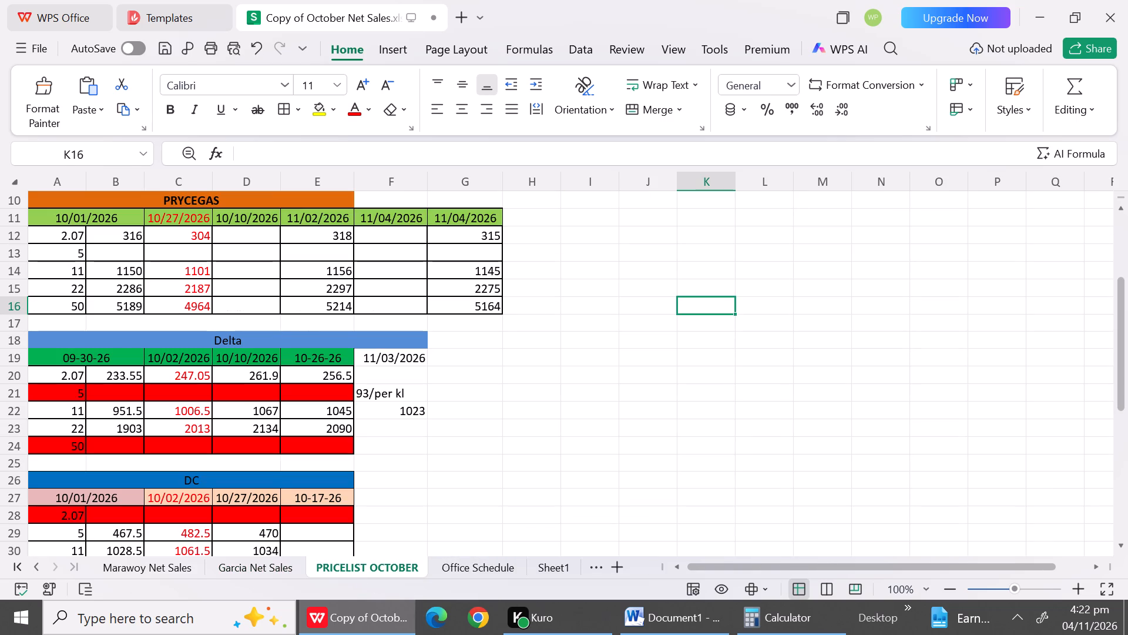
pyautogui.click(1124, 553)
pyautogui.click(263, 566)
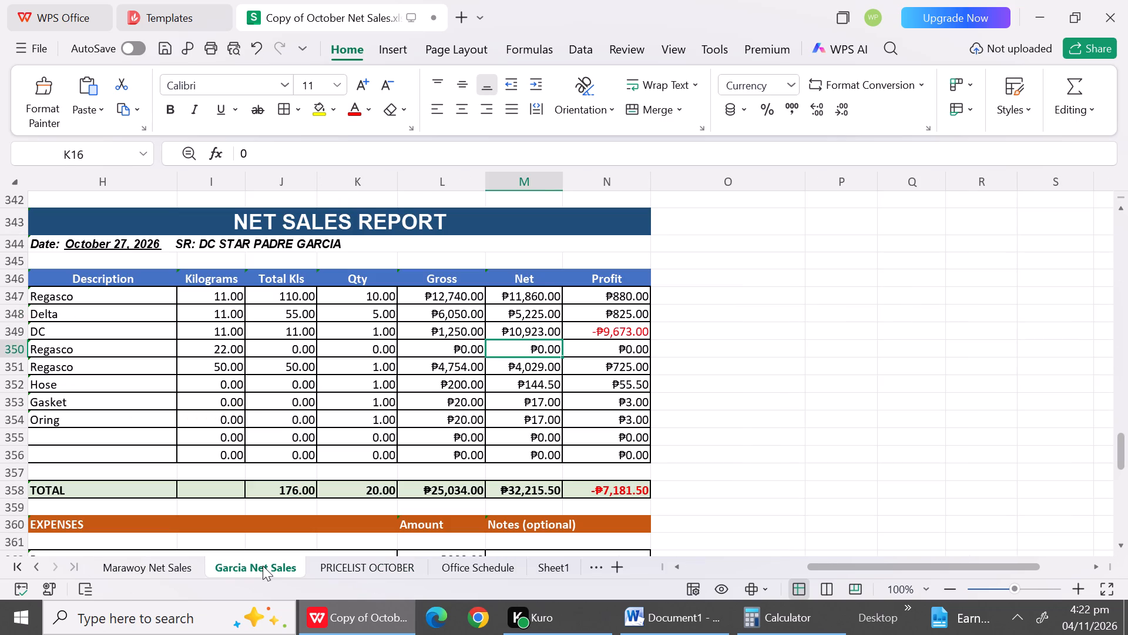
pyautogui.click(505, 327)
pyautogui.write('1034')
pyautogui.click(506, 380)
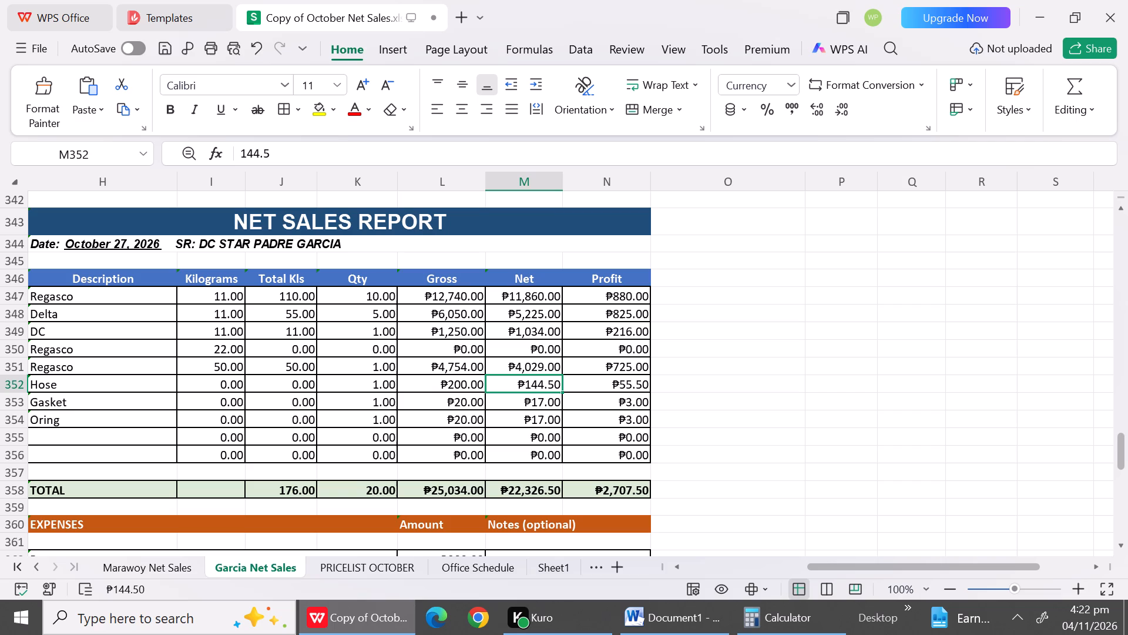
# Clear the leftover item descriptions below the DC entry, from row 350 down through the Gasket row.
pyautogui.click(133, 352)
pyautogui.press('BackSpace')
pyautogui.press('Down')
pyautogui.press('BackSpace')
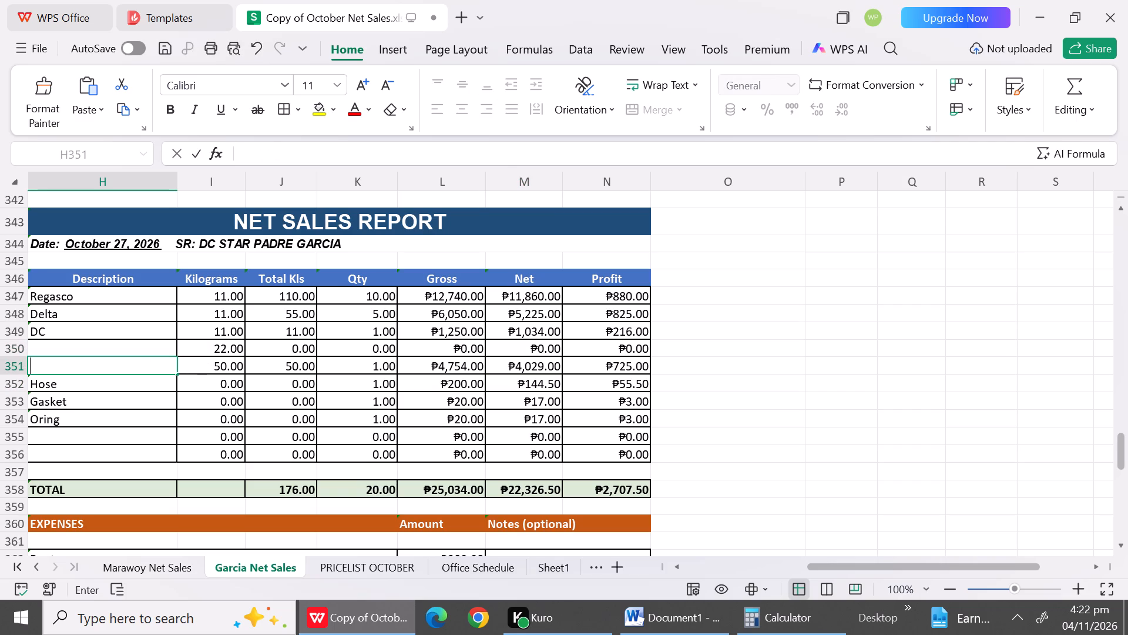
pyautogui.press('Down')
pyautogui.press('BackSpace')
pyautogui.press('Down')
pyautogui.press('Up')
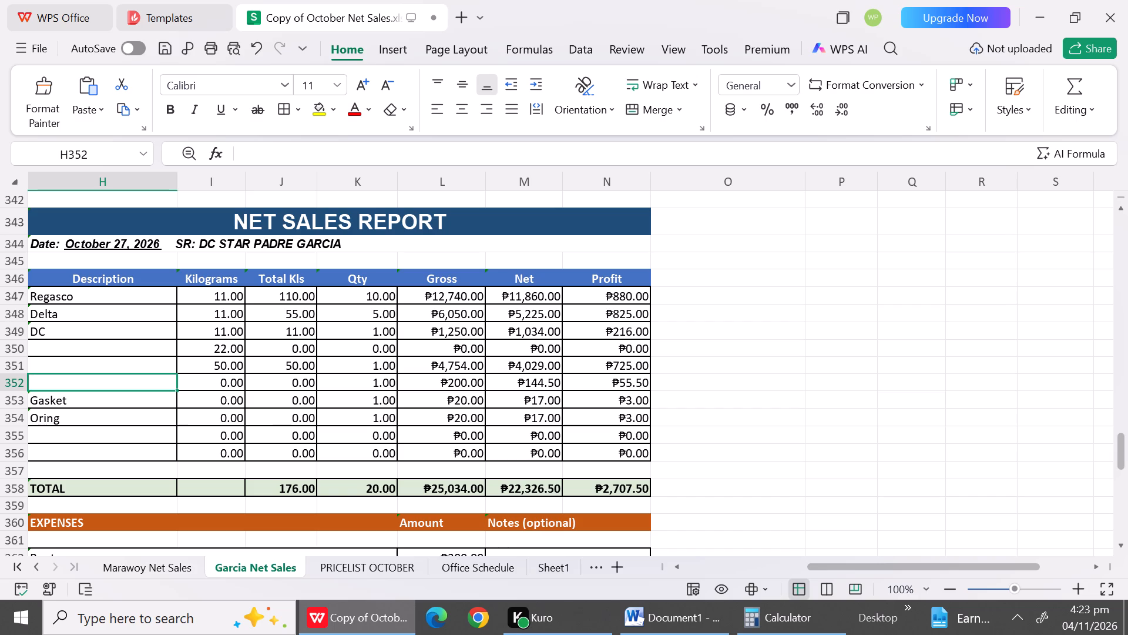
pyautogui.press('Down')
pyautogui.press('\\')
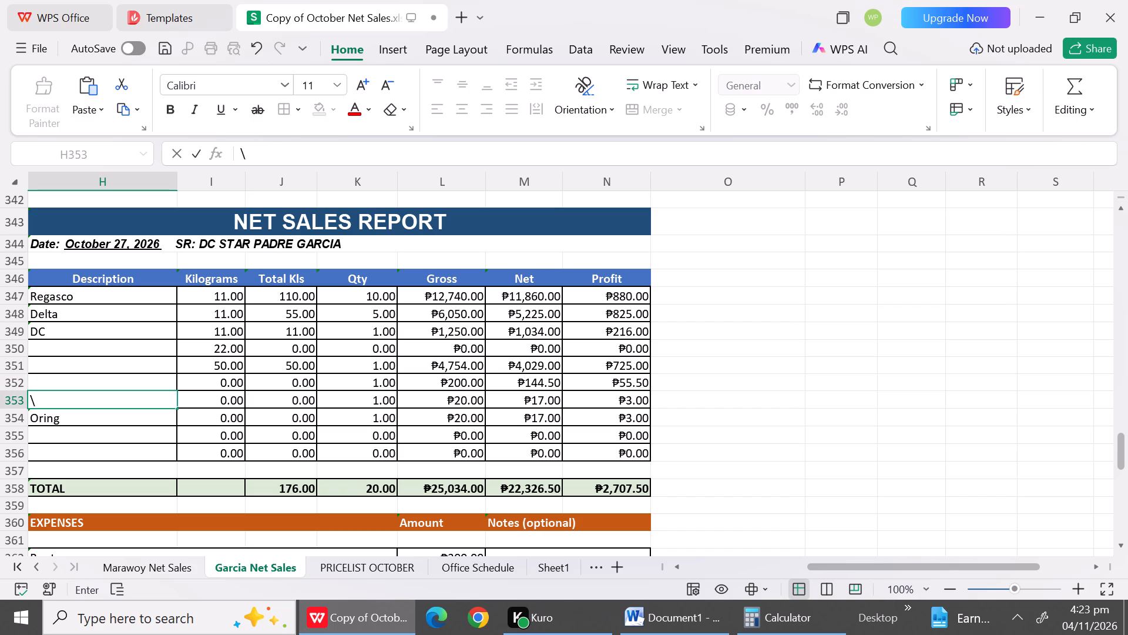
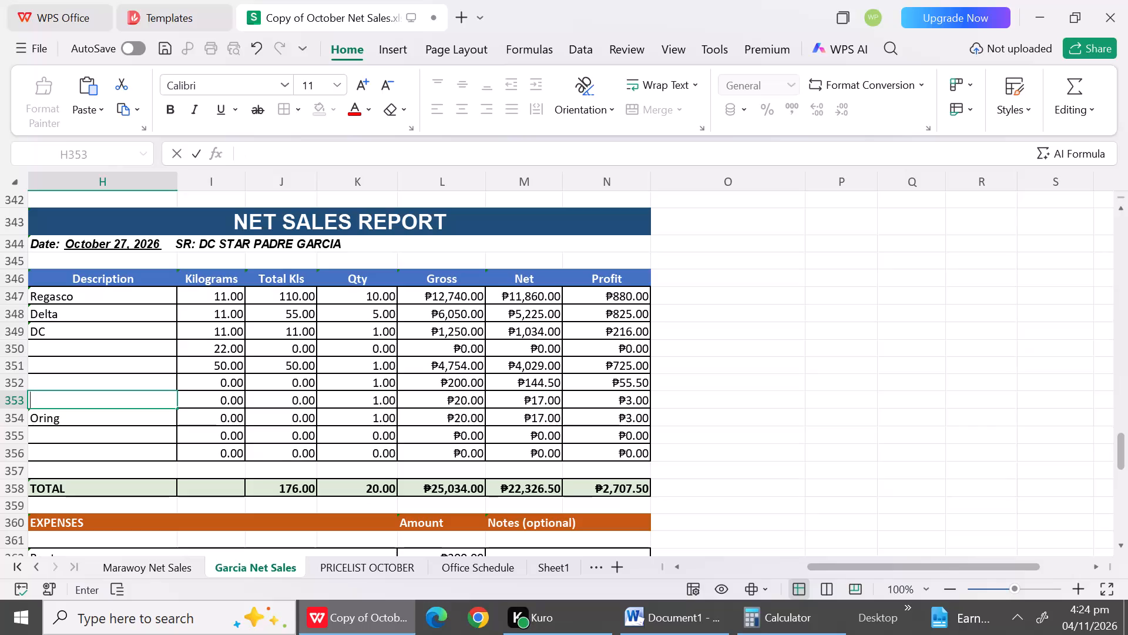
# Clear the leftover Oring description in row 354 of the Garcia October 27 report.
pyautogui.click(90, 420)
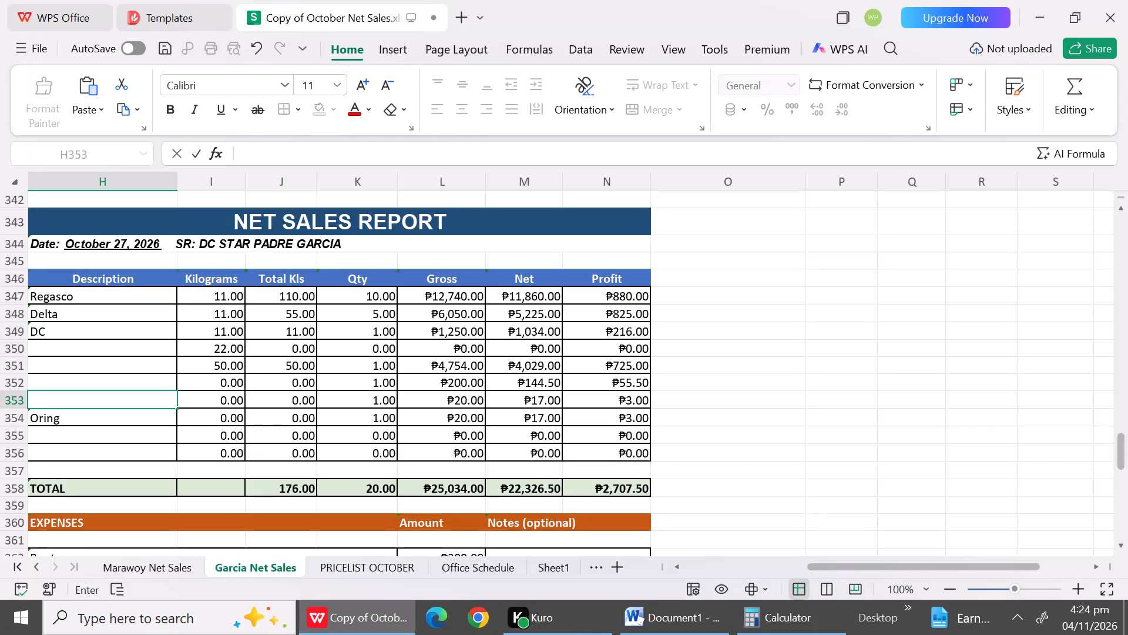
pyautogui.press('BackSpace')
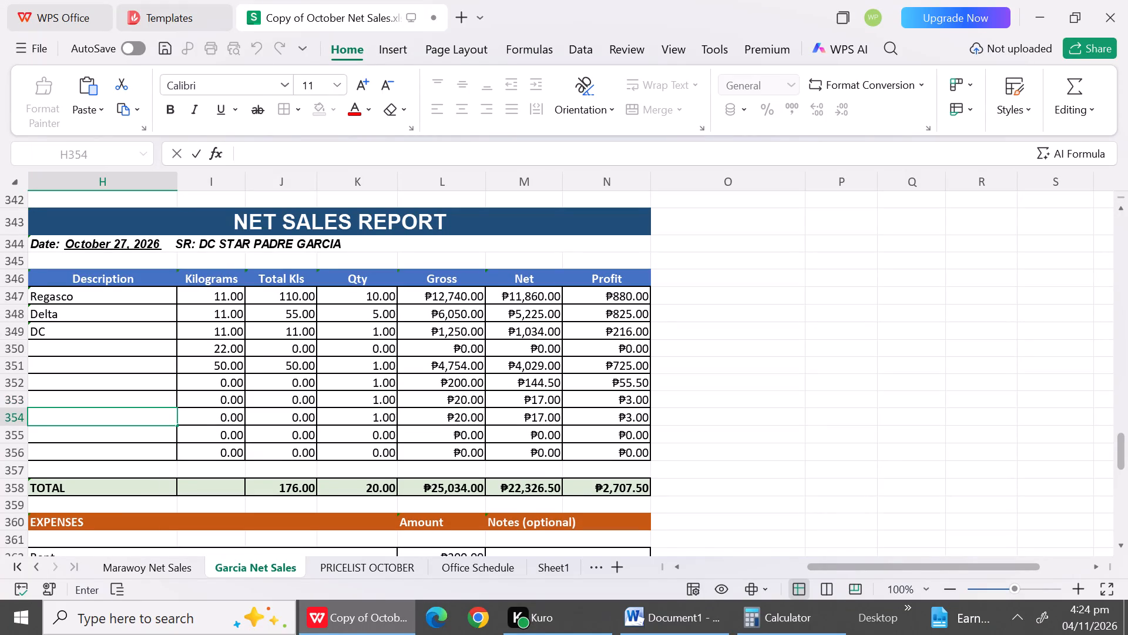
# Set the kilograms of the blank item rows 350 and 351 to 0 in the October 27 report.
pyautogui.click(214, 349)
pyautogui.press('0')
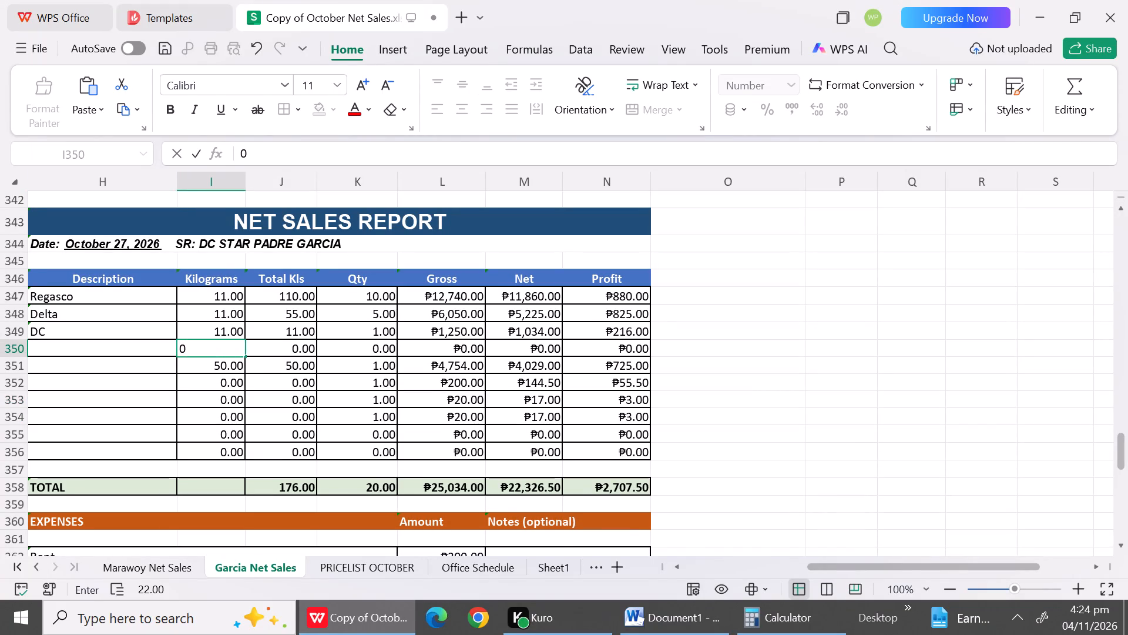
pyautogui.press('Down')
pyautogui.press('0')
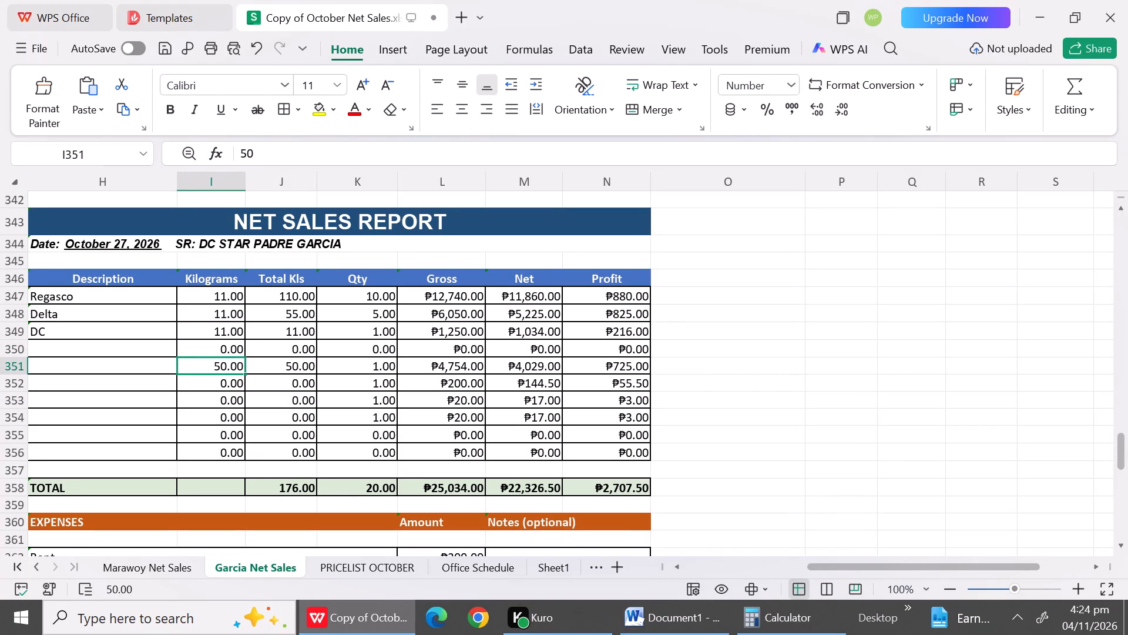
pyautogui.click(288, 373)
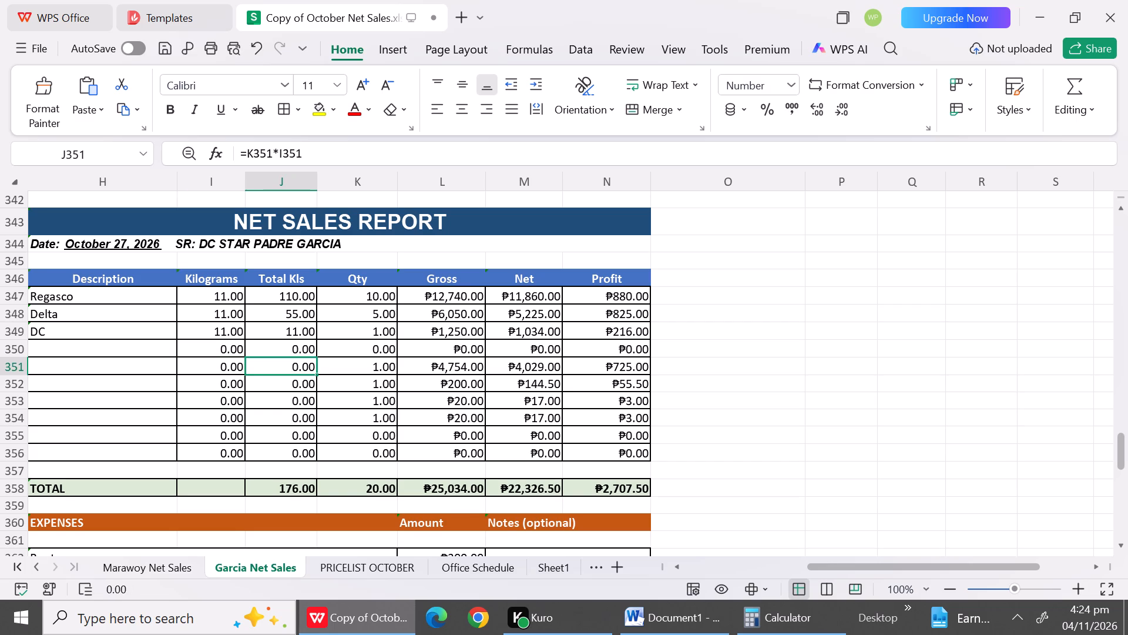
# Set the quantities of the blank item rows 351 through 354 to 0.
pyautogui.click(370, 369)
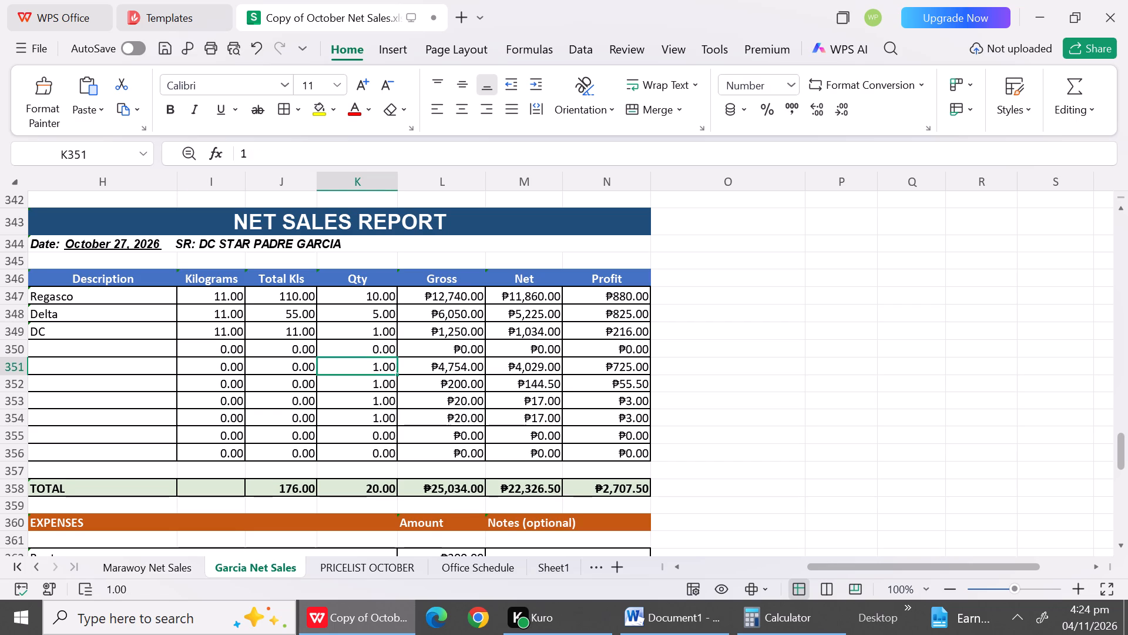
pyautogui.press('0')
pyautogui.press('Down')
pyautogui.click(370, 369)
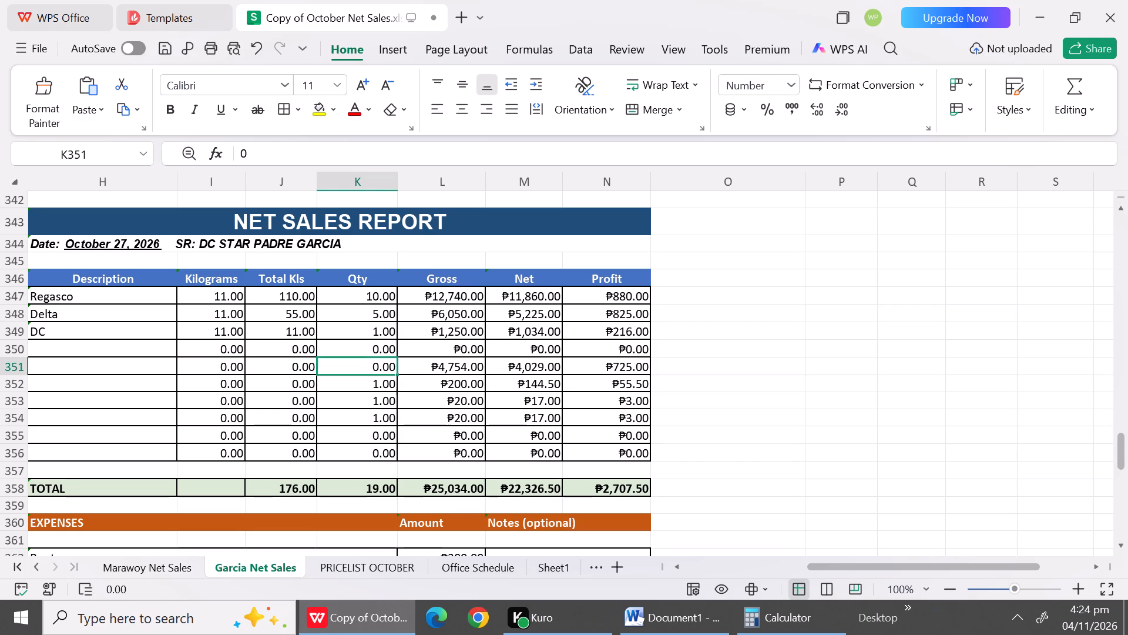
pyautogui.press('0')
pyautogui.press('Down')
pyautogui.press('0')
pyautogui.press('Down')
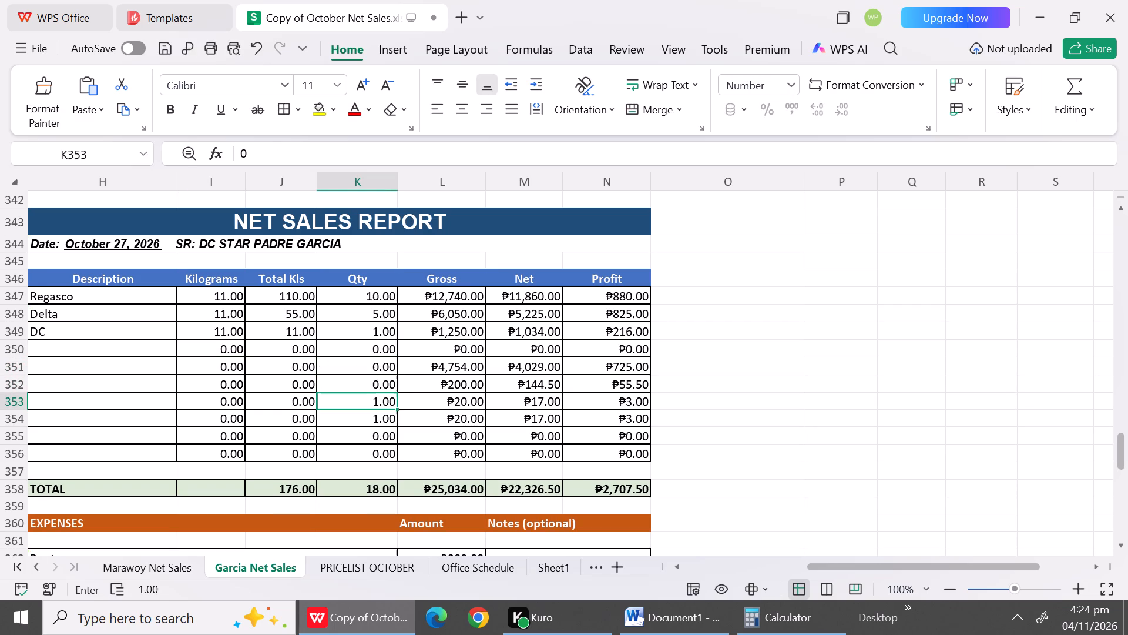
pyautogui.press('0')
pyautogui.press('Down')
pyautogui.press('0')
pyautogui.press('Down')
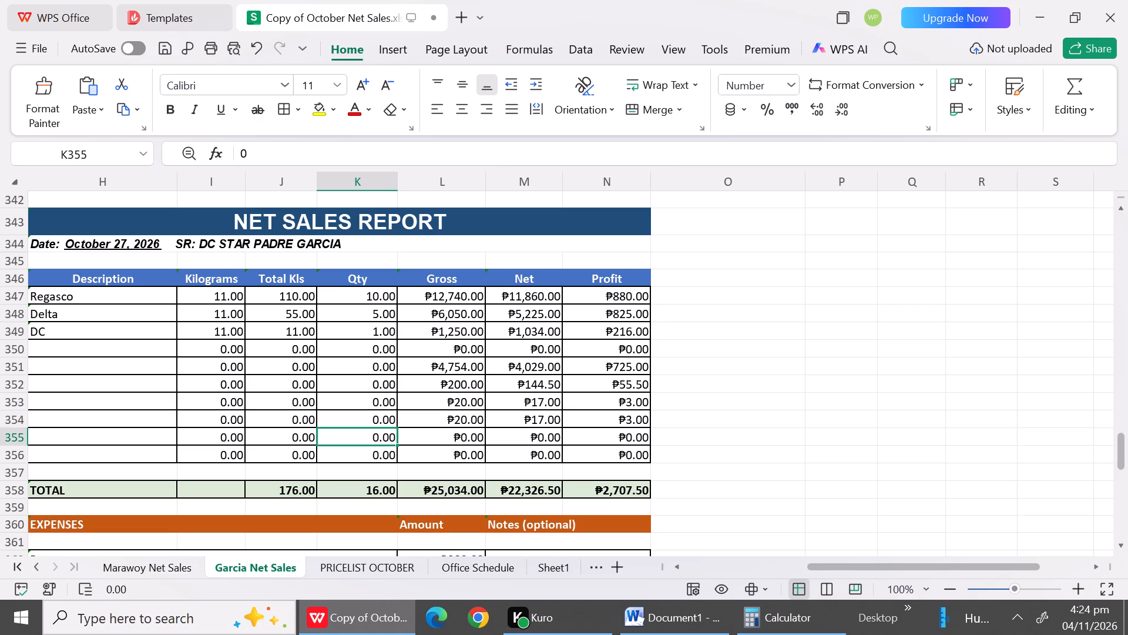
# Set the gross amounts of the blank item rows 351 through 354 to 0.
pyautogui.press('Right')
pyautogui.press('Up')
pyautogui.press('0')
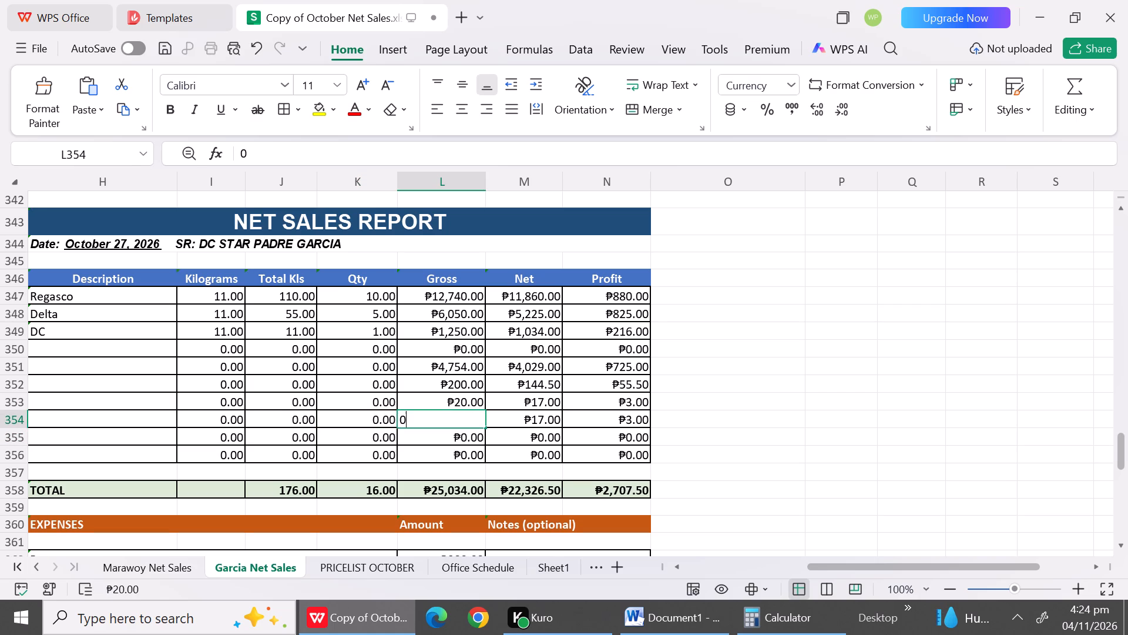
pyautogui.press('Up')
pyautogui.press('0')
pyautogui.press('Up')
pyautogui.press('0')
pyautogui.press('Up')
pyautogui.press('0')
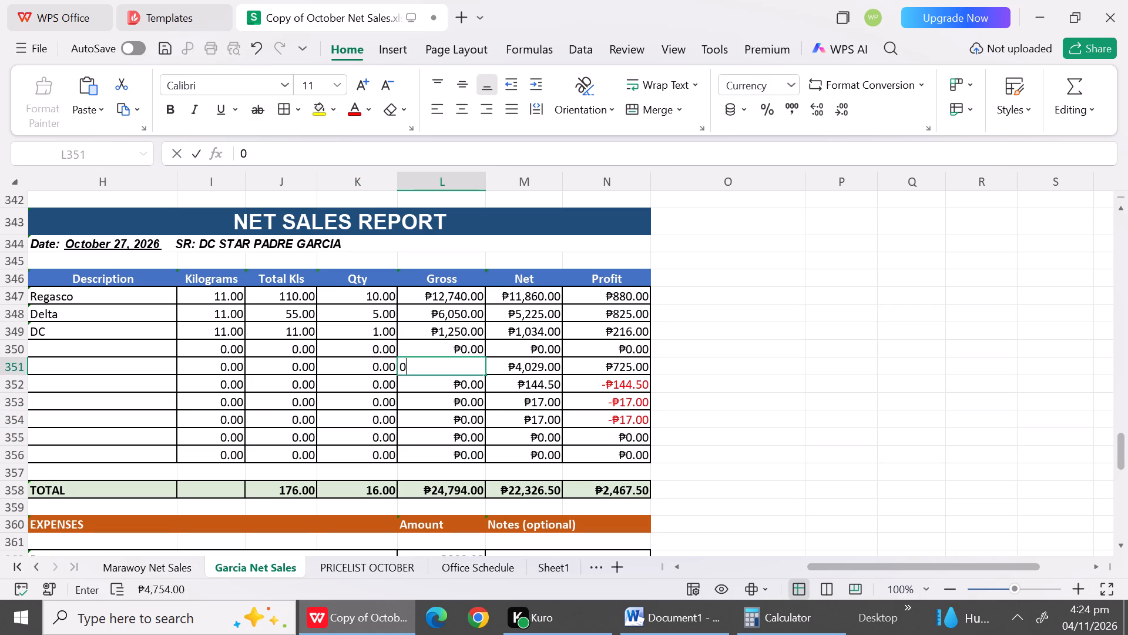
pyautogui.press('Up')
# Set the net amounts of the blank item rows 351 through 354 to 0.
pyautogui.press('Right')
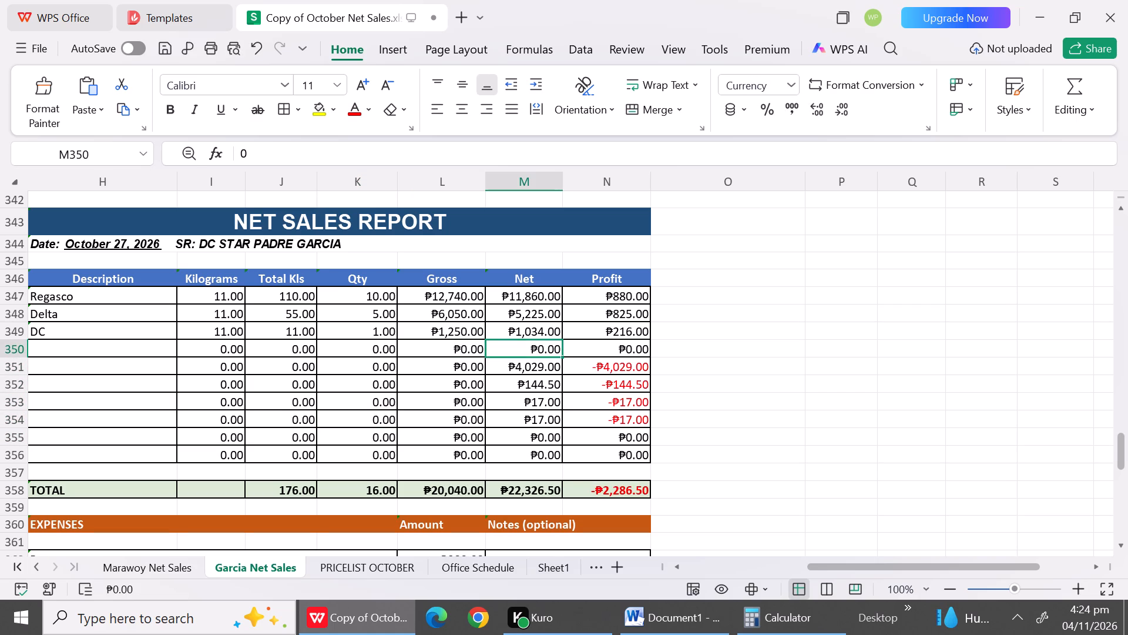
pyautogui.press('Down')
pyautogui.press('0')
pyautogui.press('Down')
pyautogui.press('0')
pyautogui.press('Down')
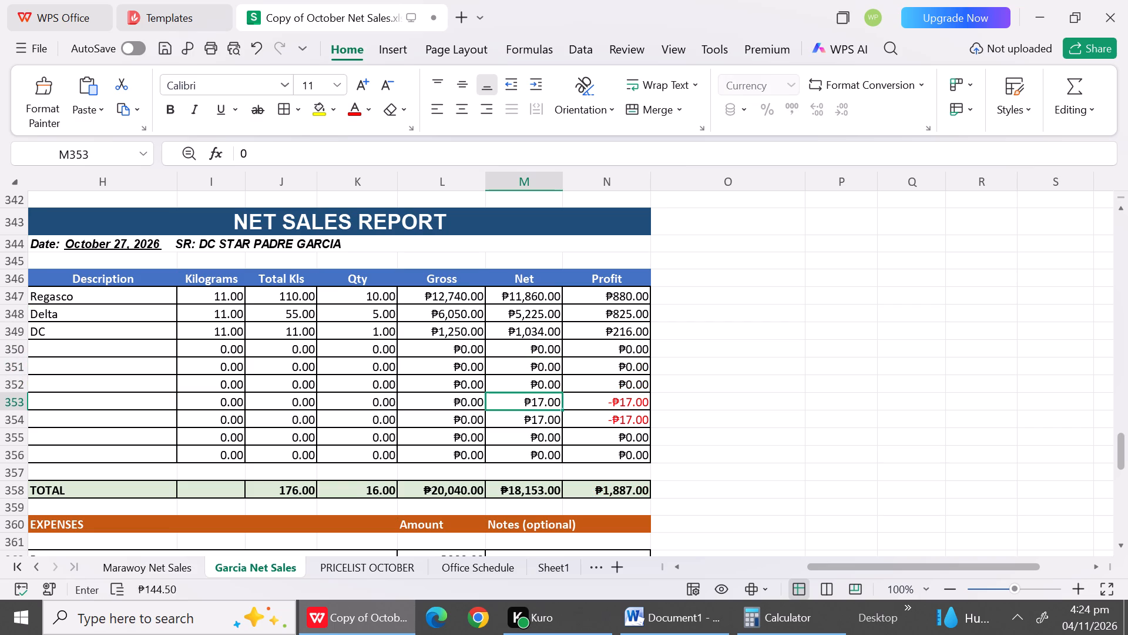
pyautogui.press('0')
pyautogui.press('Down')
pyautogui.press('0')
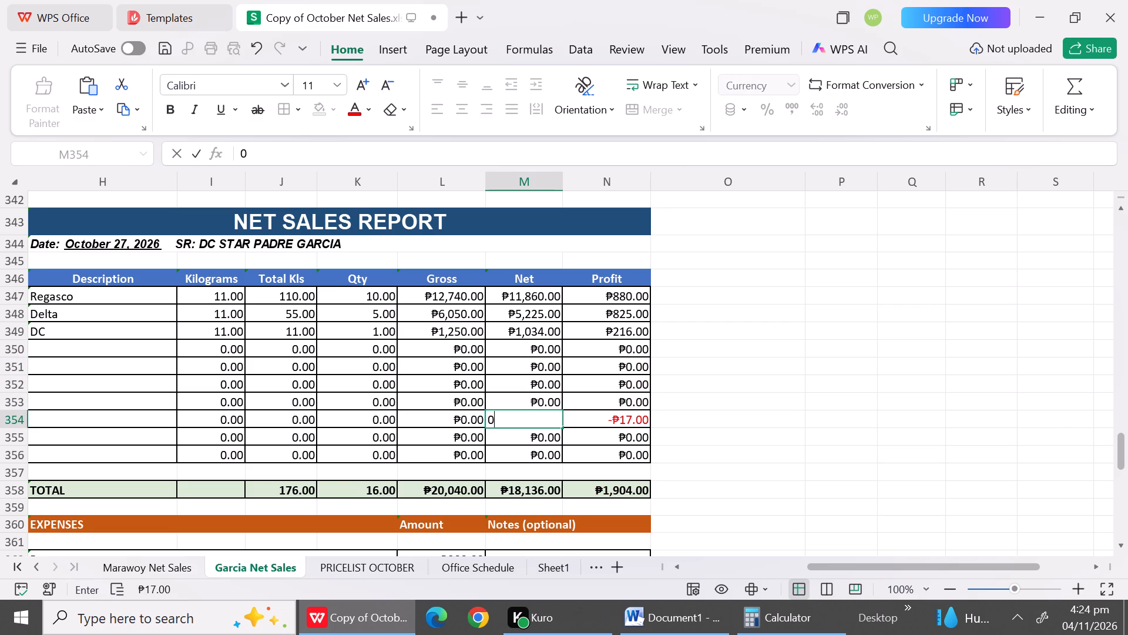
pyautogui.click(755, 426)
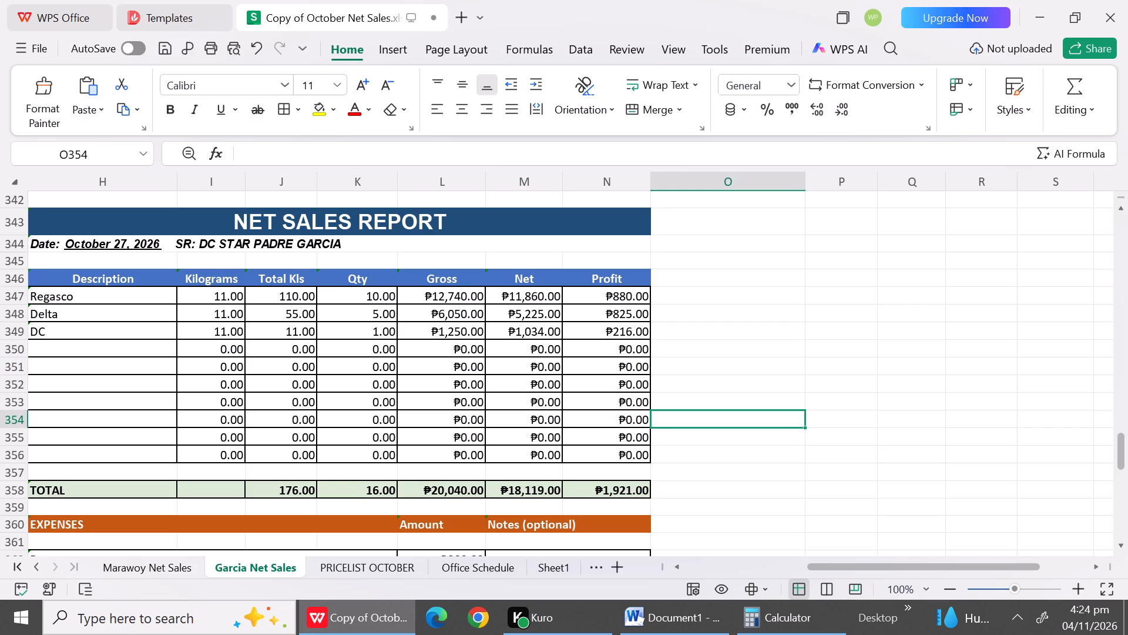
# Change the date of the Garcia report directly below the October 27 one to October 28, 2026.
pyautogui.tripleClick(1117, 549)
pyautogui.tripleClick(1117, 549)
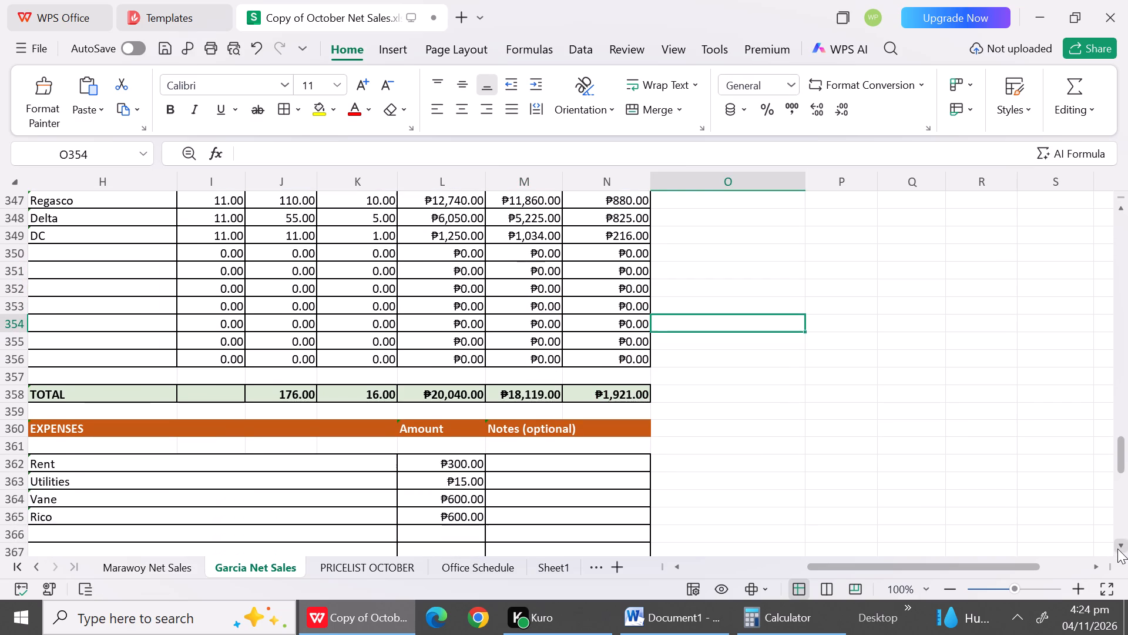
pyautogui.tripleClick(1117, 549)
pyautogui.click(1117, 549)
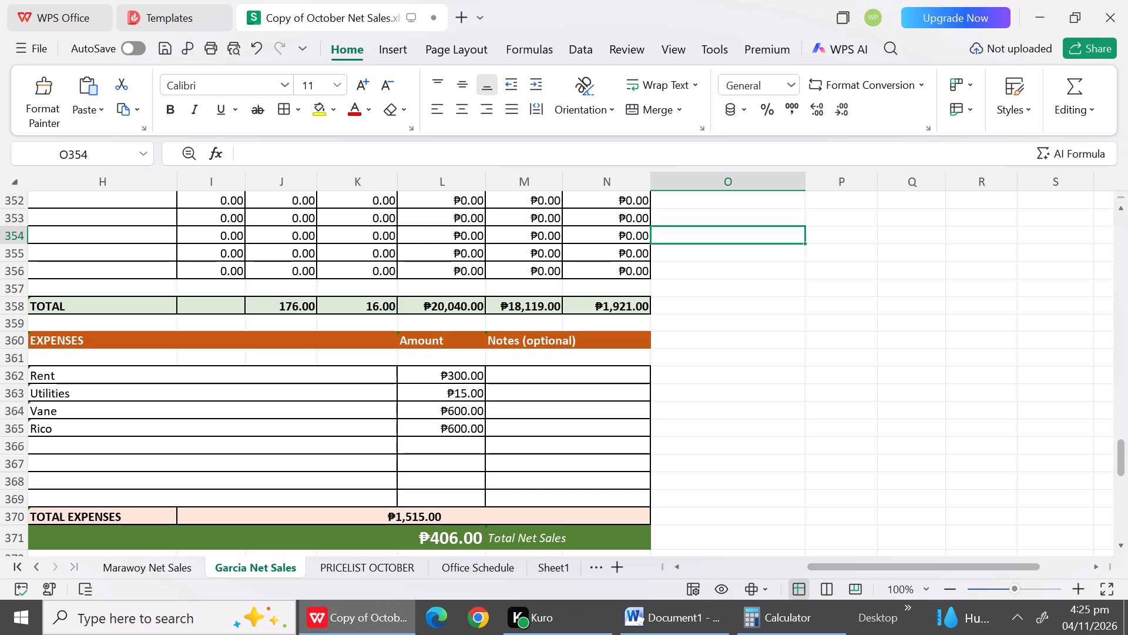
pyautogui.click(1119, 542)
pyautogui.click(1119, 542)
pyautogui.tripleClick(1119, 542)
pyautogui.tripleClick(1119, 542)
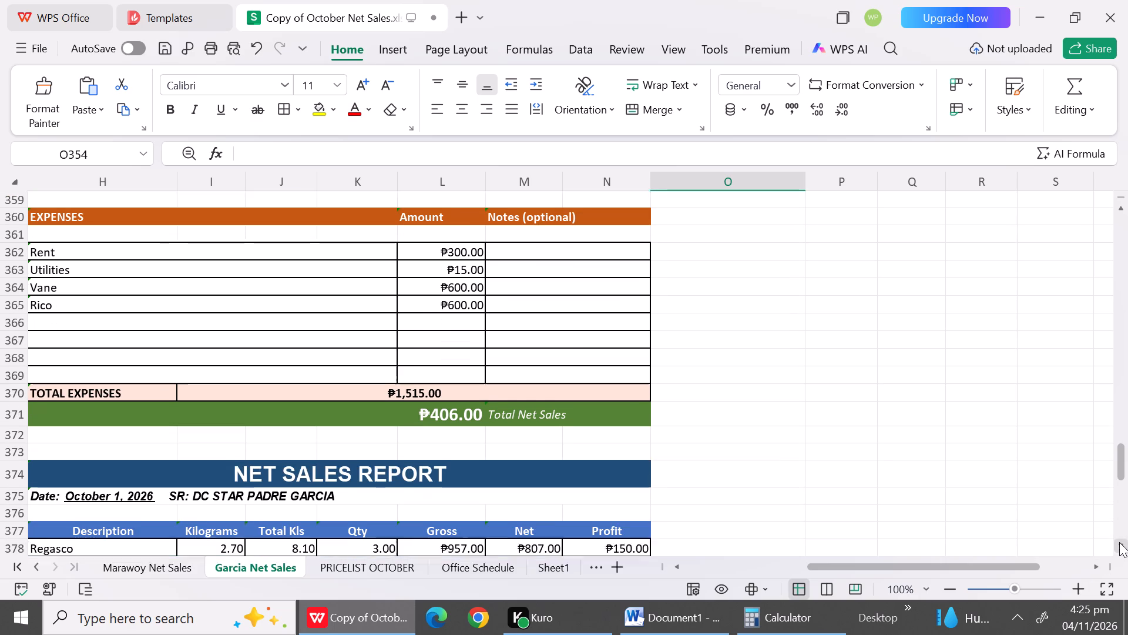
pyautogui.doubleClick(1119, 542)
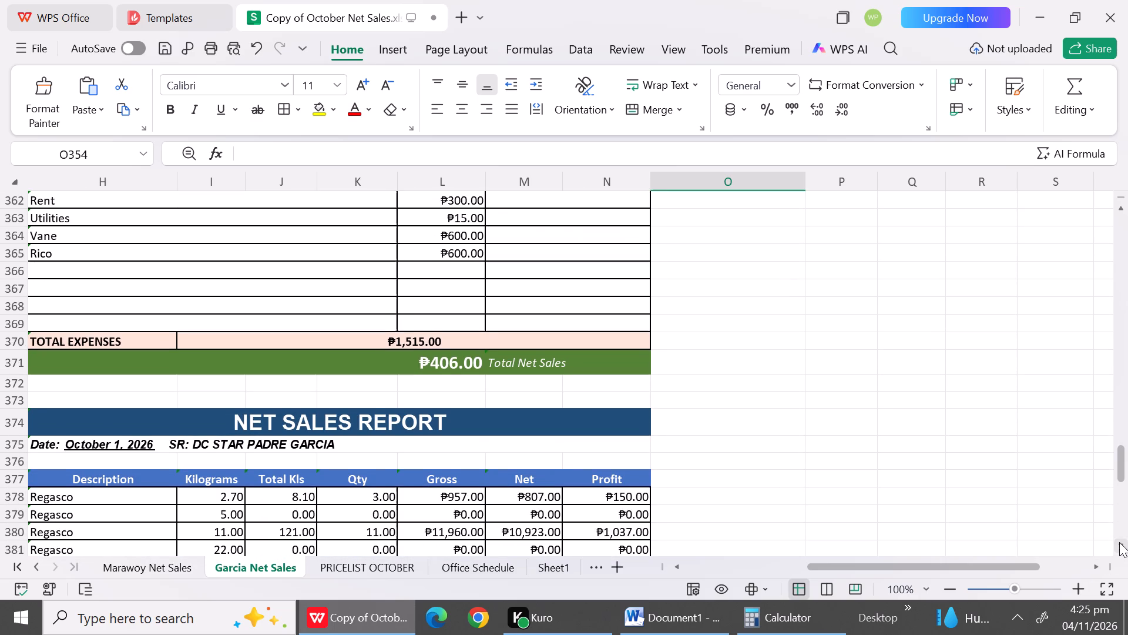
pyautogui.doubleClick(117, 444)
pyautogui.press('BackSpace')
pyautogui.write('28')
pyautogui.click(667, 460)
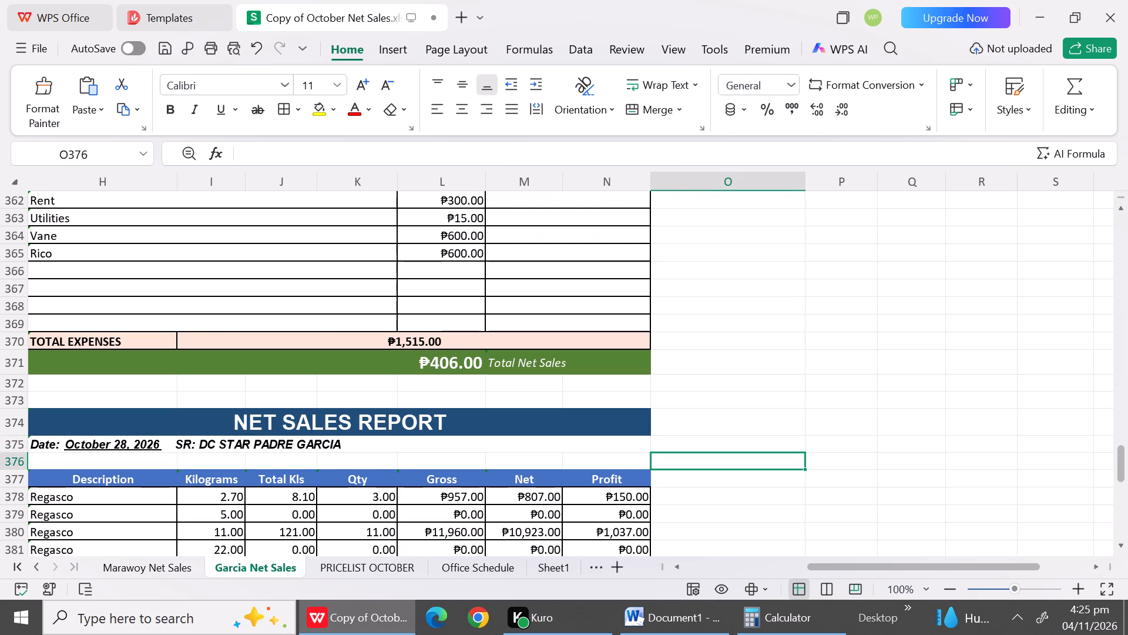
# In the October 28 report's first 2.70 kg Regasco row, set the quantity to 2 and the gross amount to 718.
pyautogui.doubleClick(1116, 541)
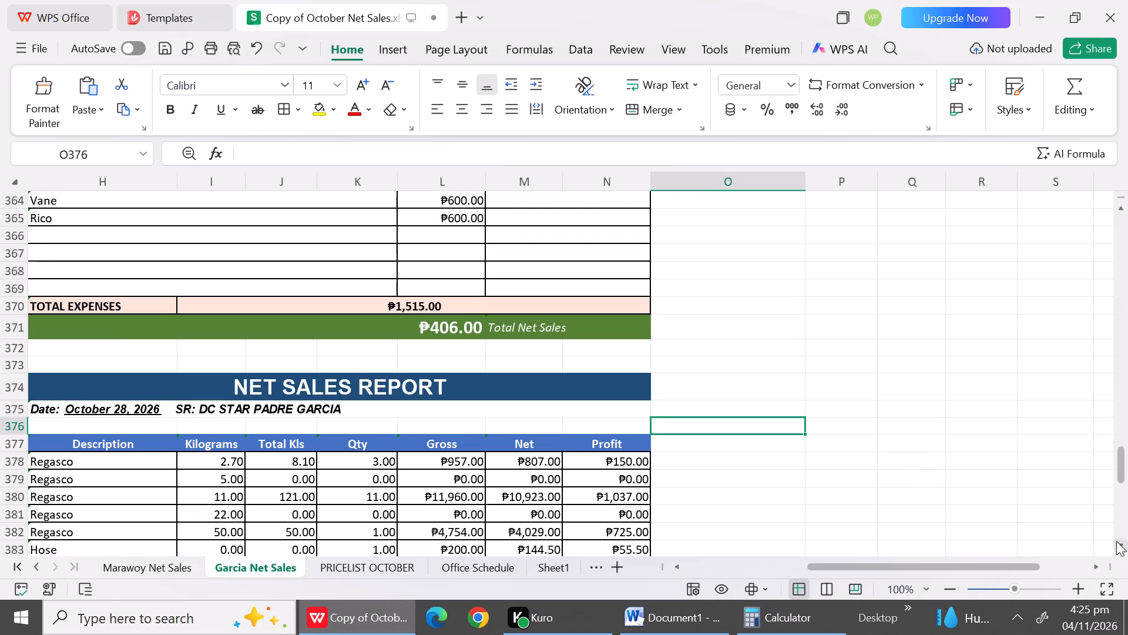
pyautogui.click(1116, 541)
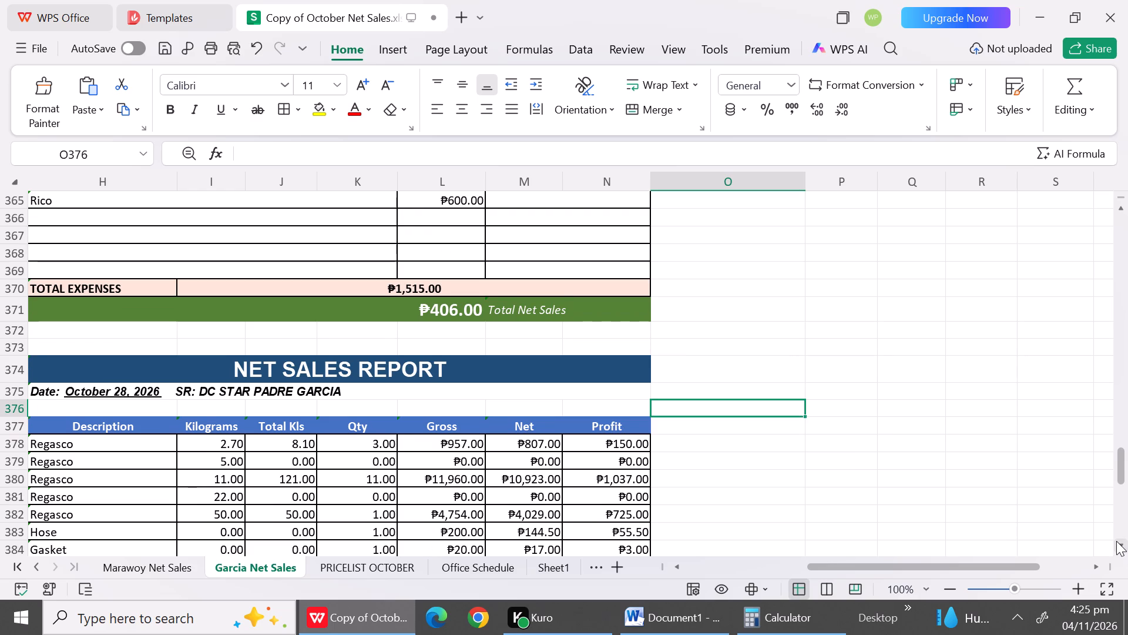
pyautogui.click(1116, 541)
pyautogui.tripleClick(1122, 544)
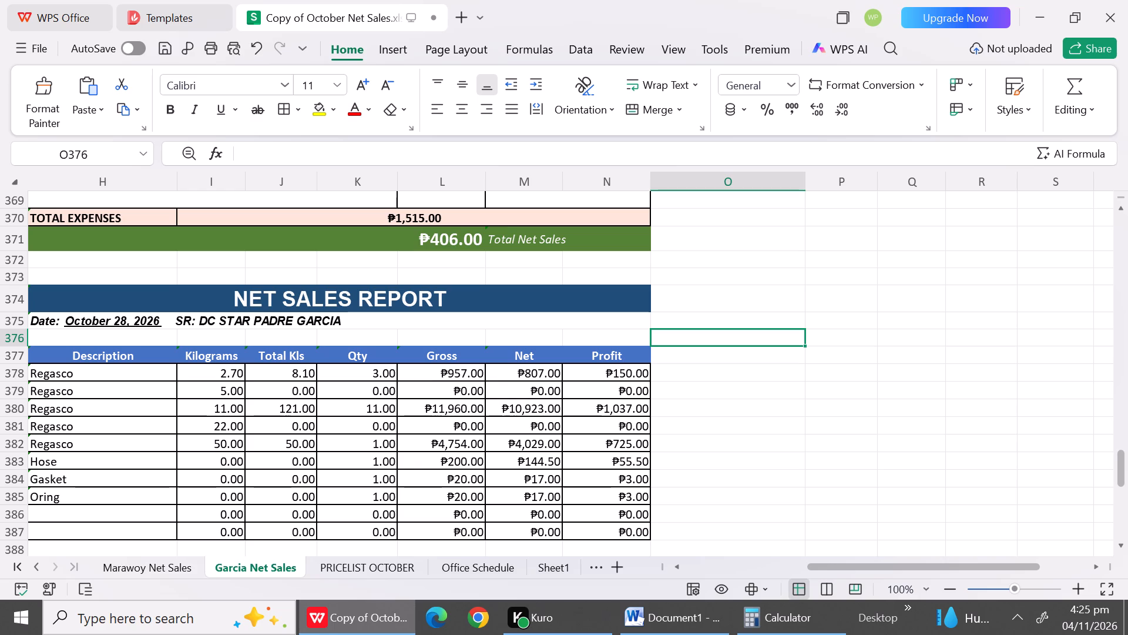
pyautogui.click(362, 372)
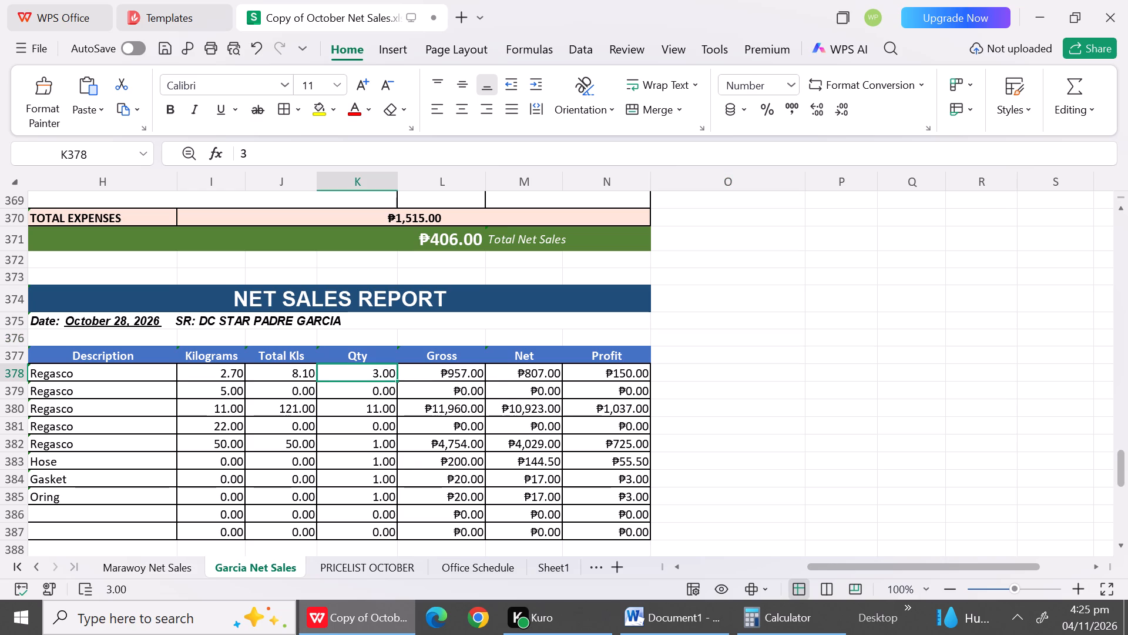
pyautogui.press('2')
pyautogui.click(471, 375)
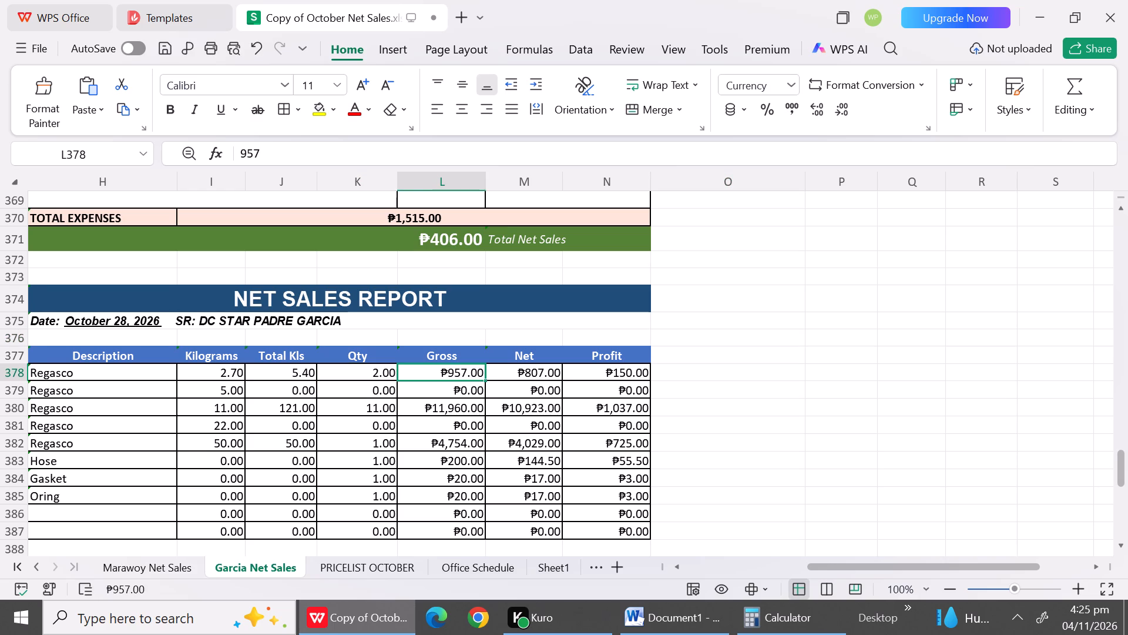
pyautogui.write('71')
pyautogui.press('8')
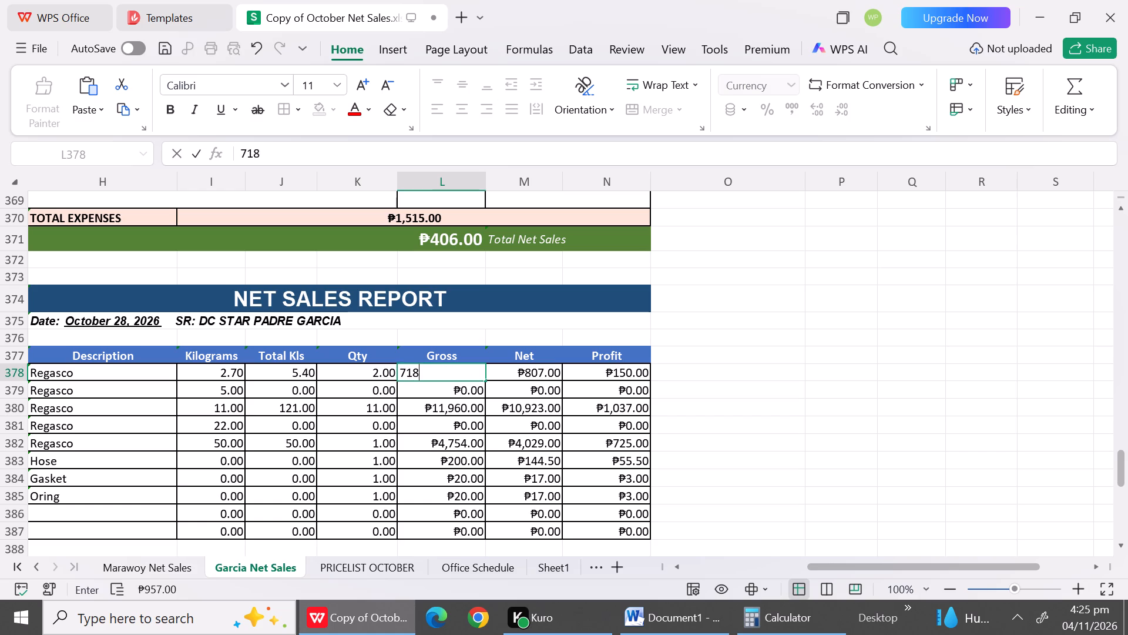
pyautogui.click(479, 405)
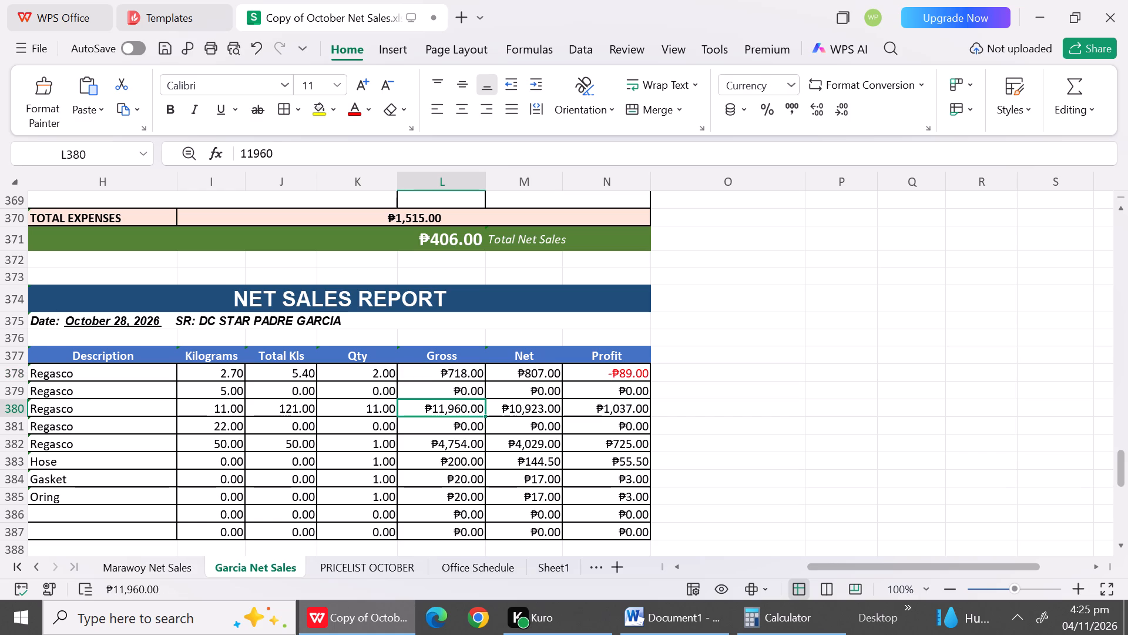
# Set the second Regasco row, row 379, to 2.7 kilograms, quantity 2 and a gross amount of 692.
pyautogui.click(212, 392)
pyautogui.press('2')
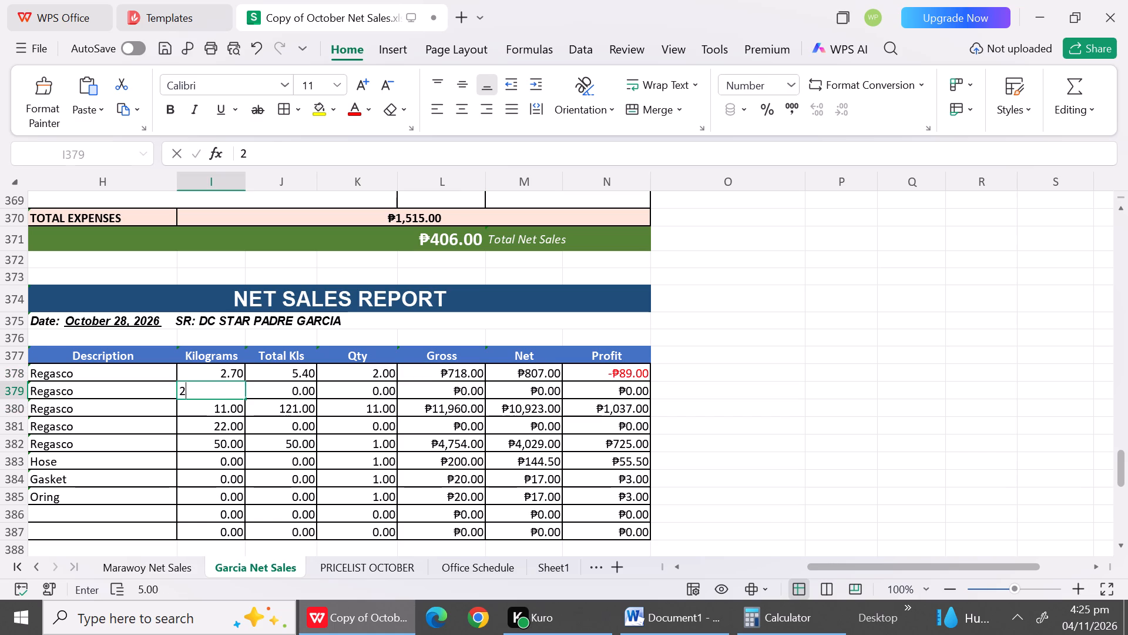
pyautogui.write('.7')
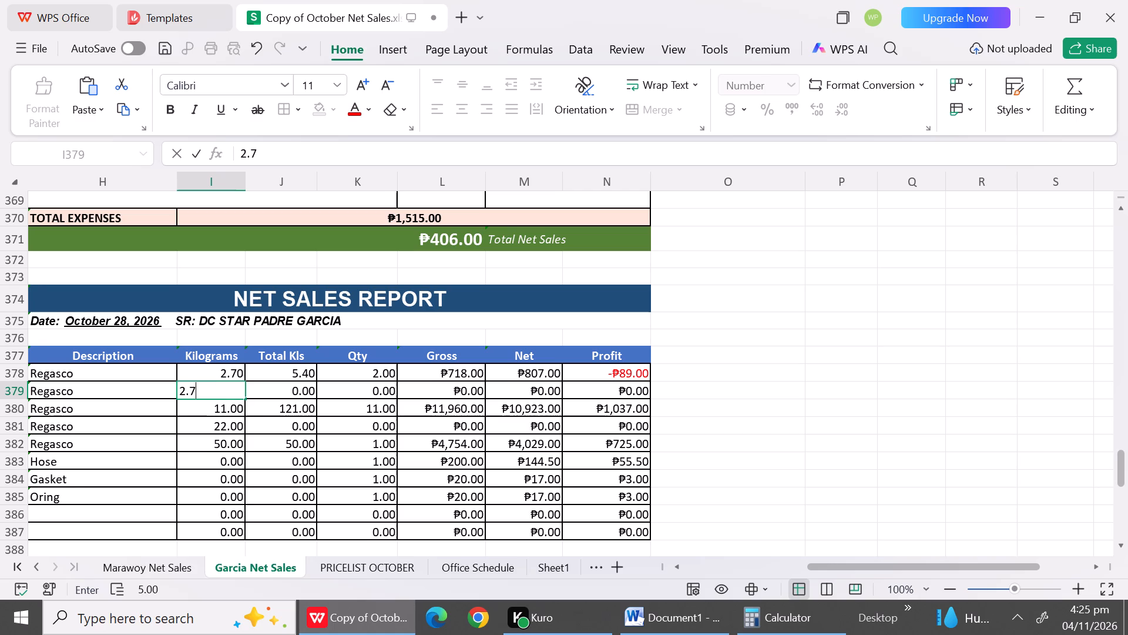
pyautogui.click(278, 394)
pyautogui.click(383, 393)
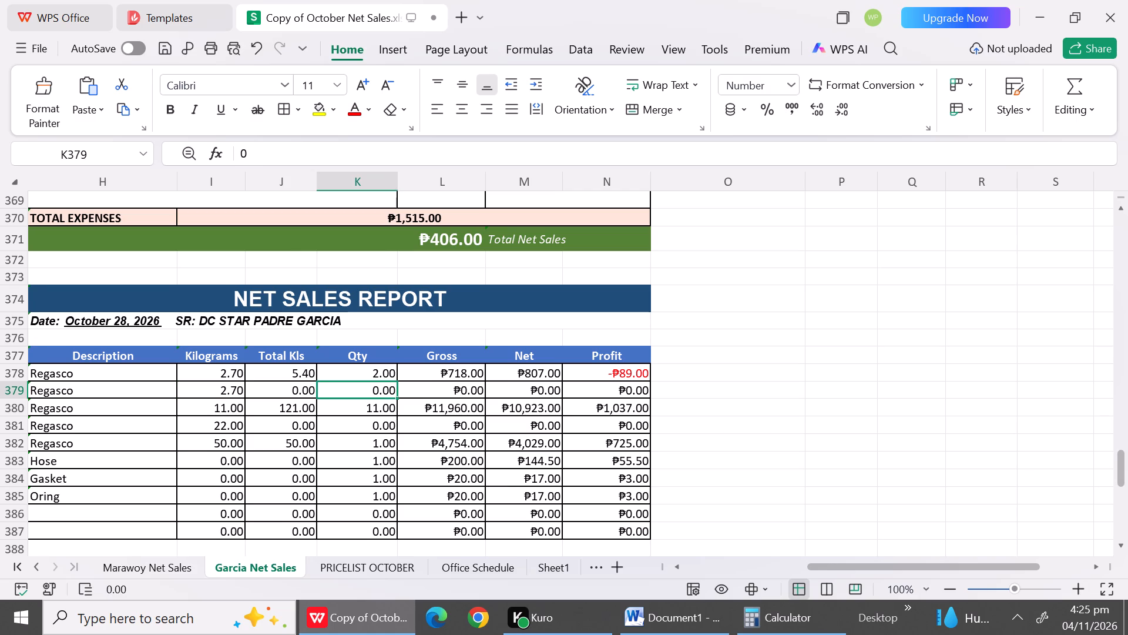
pyautogui.press('2')
pyautogui.click(447, 392)
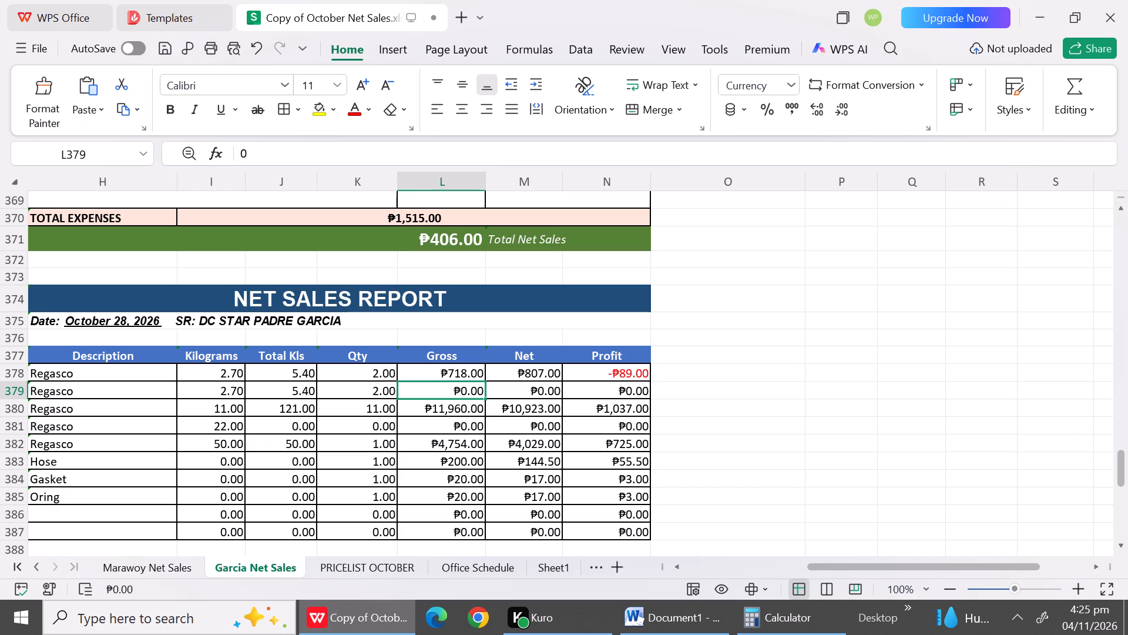
pyautogui.write('692')
pyautogui.click(465, 467)
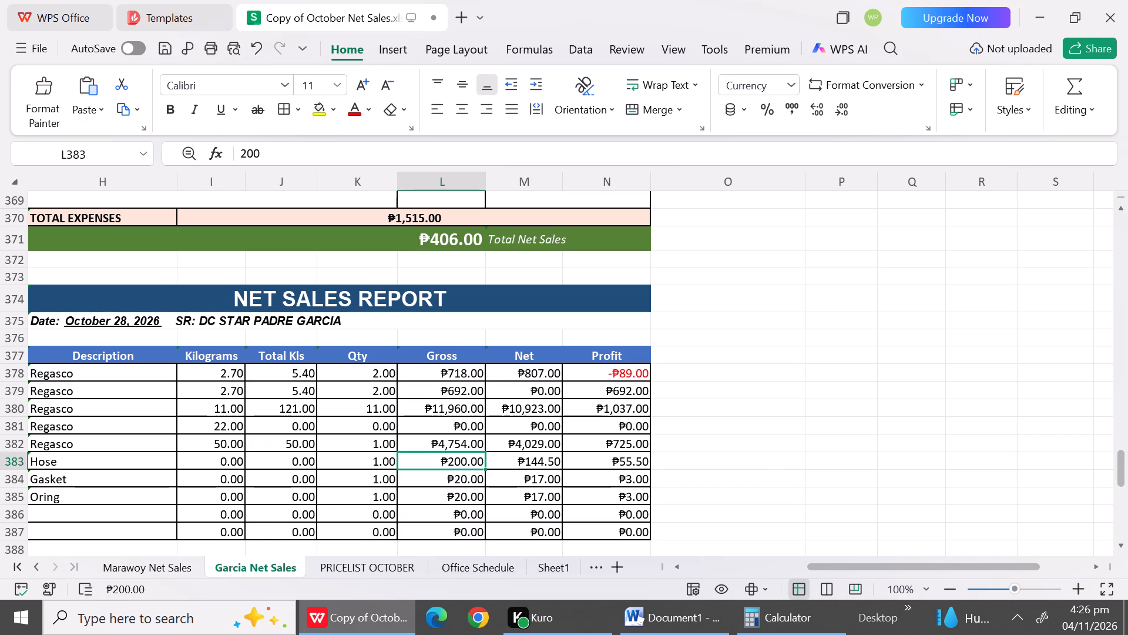
# In the October 28 report's 11 kg Regasco row, row 380, set the quantity to 6 and the gross amount to 7644.
pyautogui.click(373, 409)
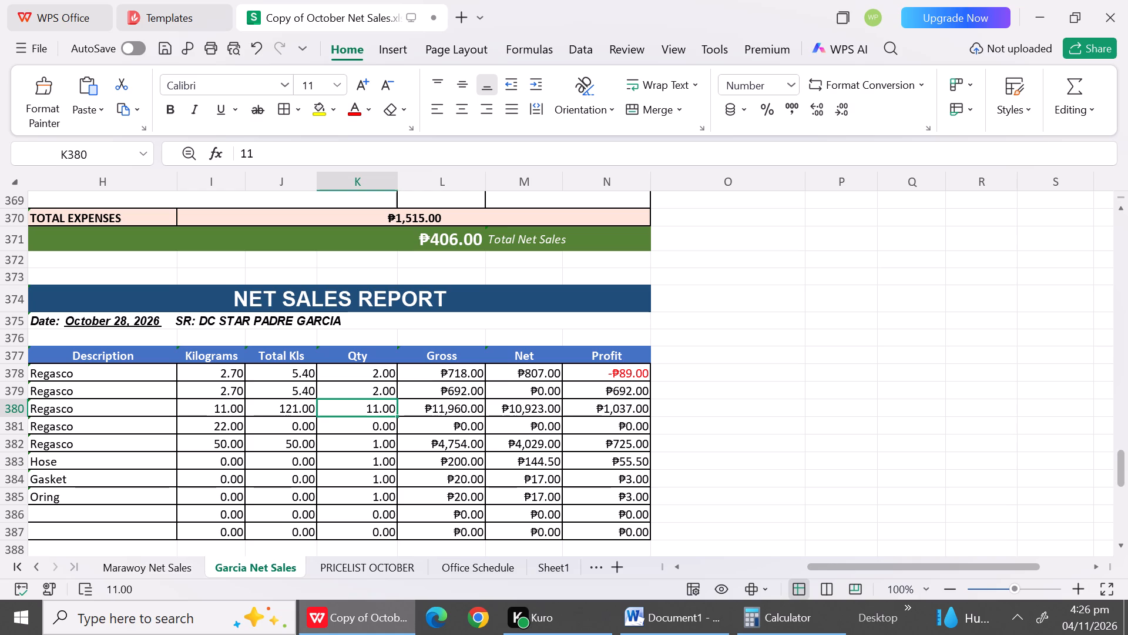
pyautogui.press('6')
pyautogui.click(431, 414)
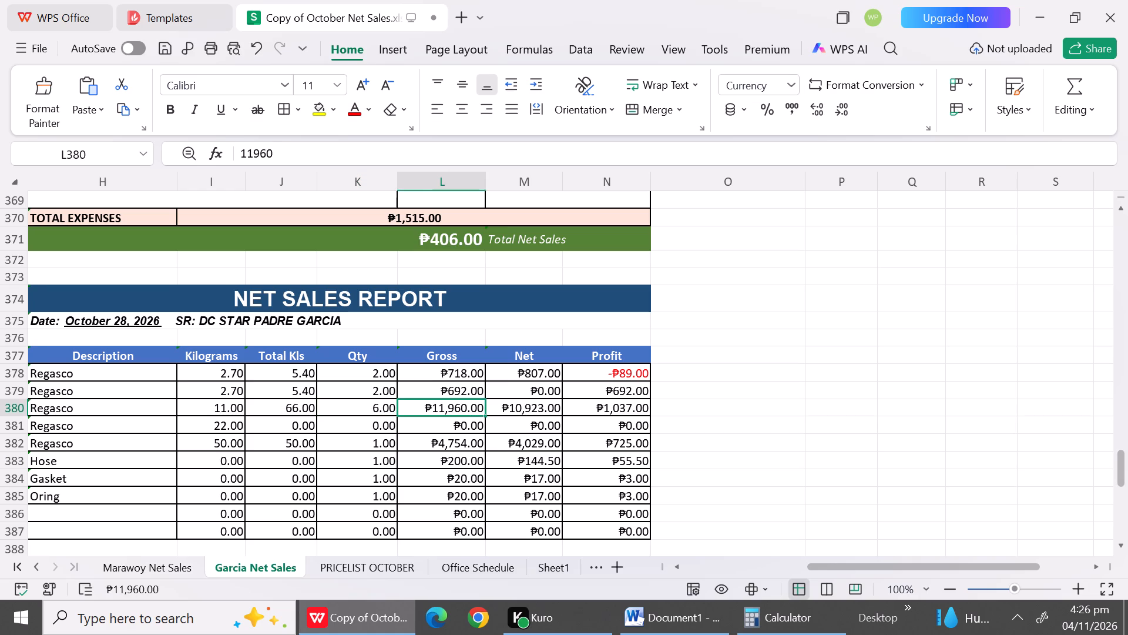
pyautogui.write('76')
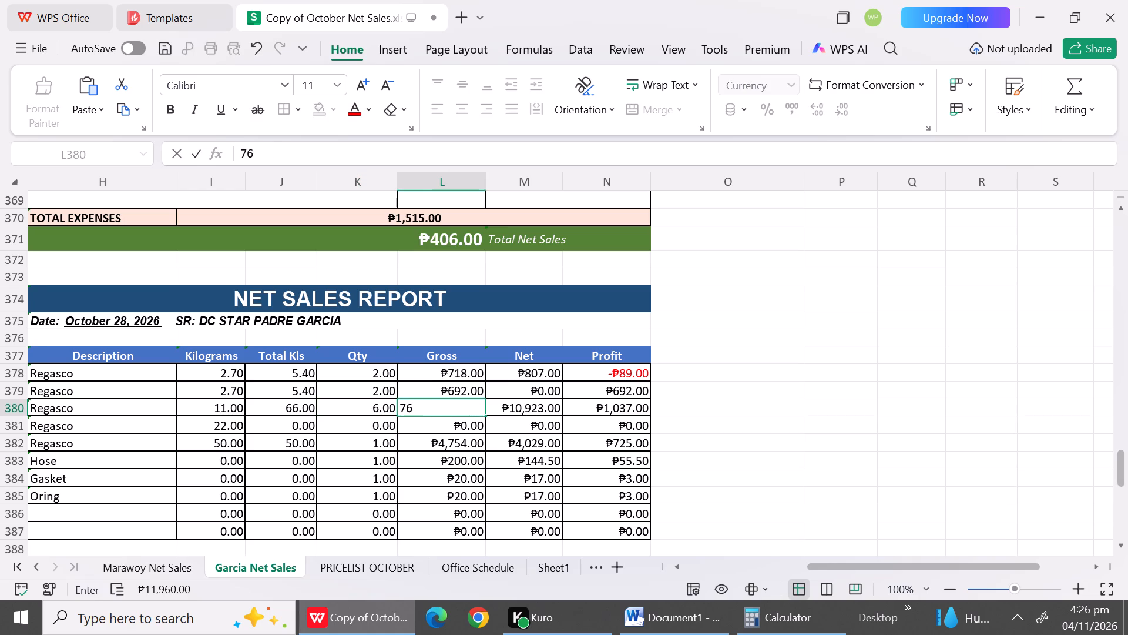
pyautogui.write('44')
pyautogui.click(506, 447)
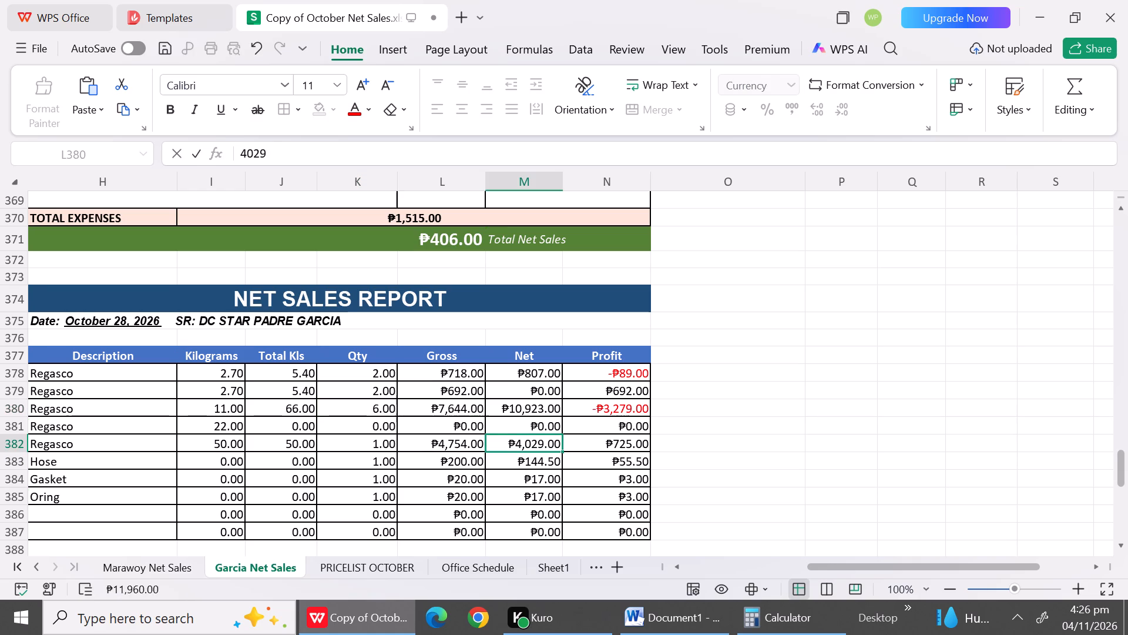
# Change row 381 to 11 kilograms and replace its description with Delta.
pyautogui.click(214, 431)
pyautogui.write('11')
pyautogui.click(110, 427)
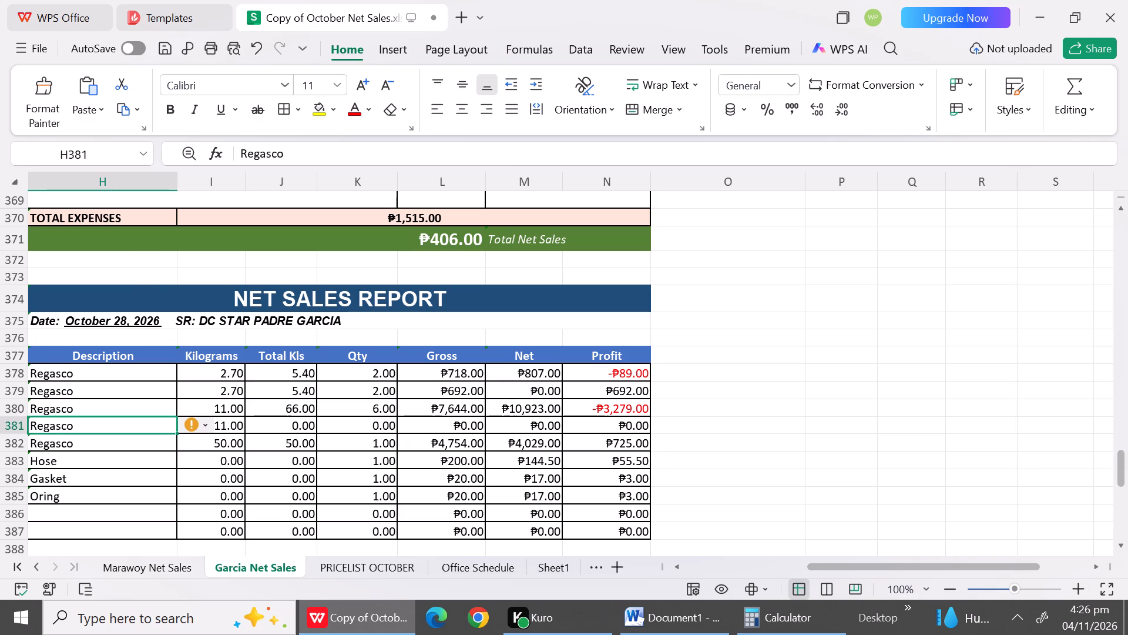
pyautogui.press('BackSpace')
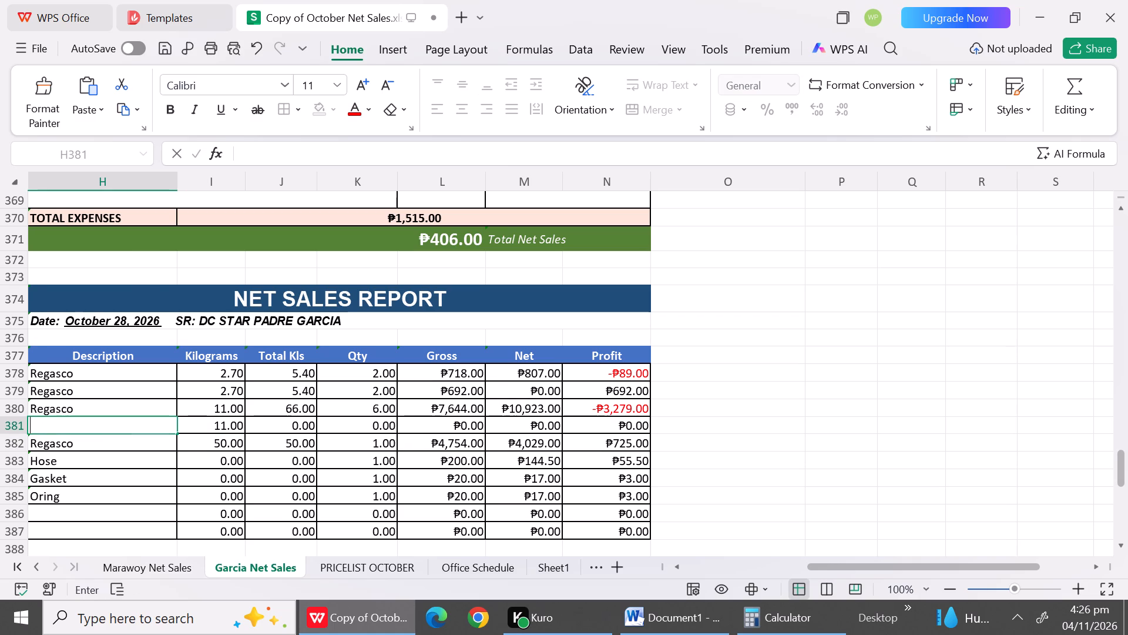
pyautogui.write('De')
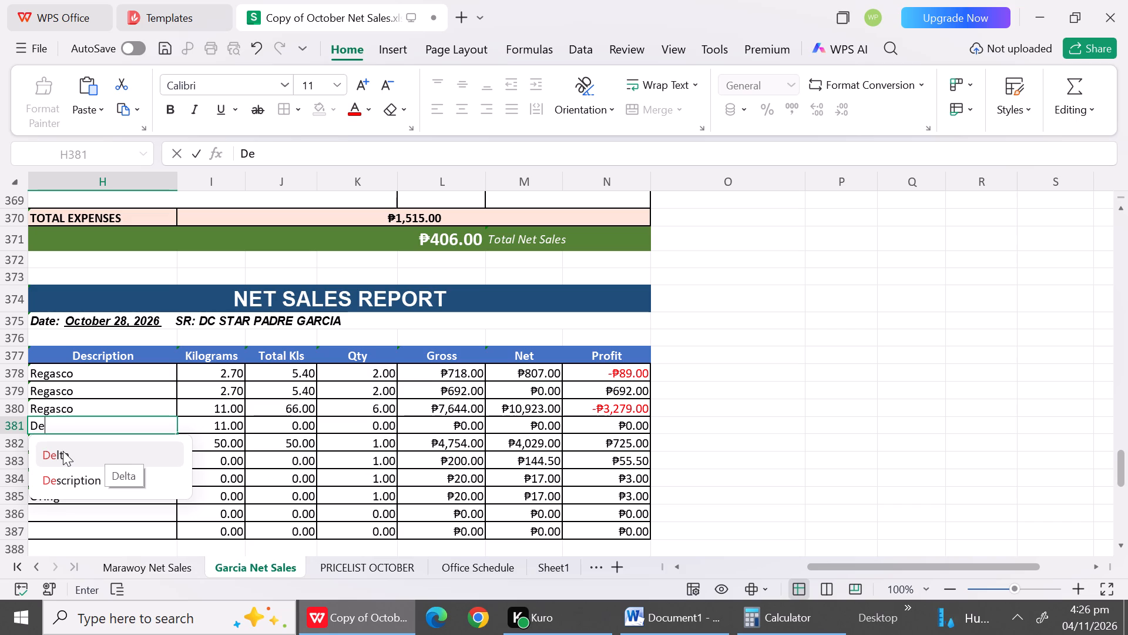
pyautogui.click(123, 477)
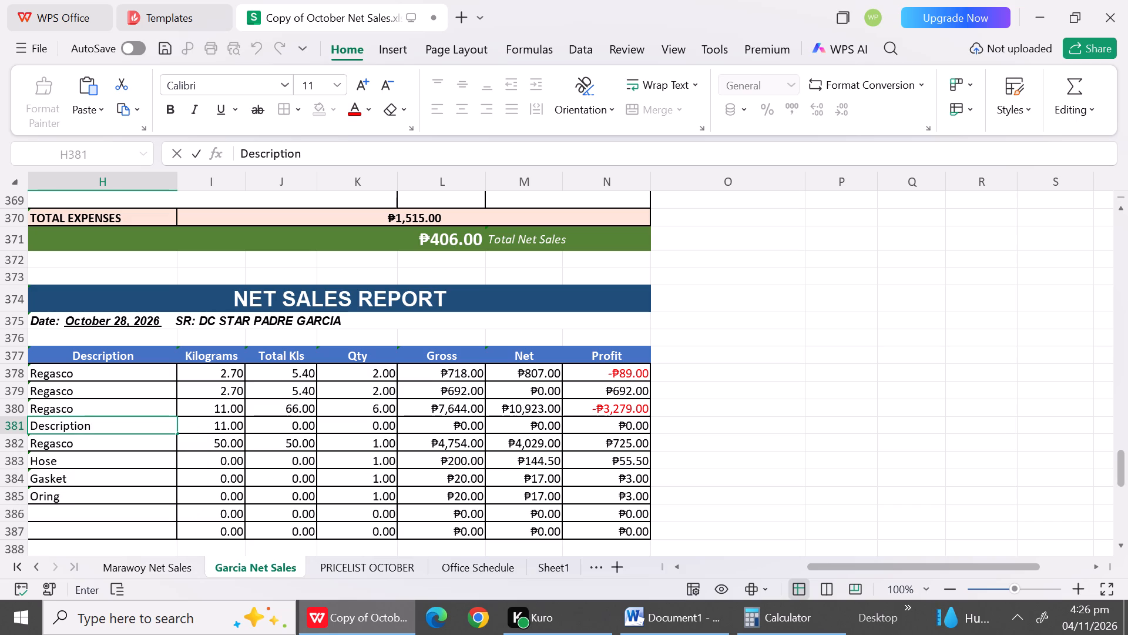
pyautogui.click(102, 422)
pyautogui.write(']]=====')
pyautogui.press('BackSpace')
pyautogui.press('BackSpace')
pyautogui.press('BackSpace')
pyautogui.press('BackSpace')
pyautogui.press('BackSpace')
pyautogui.press('BackSpace')
pyautogui.press('BackSpace')
pyautogui.press('BackSpace')
pyautogui.press('BackSpace')
pyautogui.press('BackSpace')
pyautogui.press('BackSpace')
pyautogui.press('BackSpace')
pyautogui.press('BackSpace')
pyautogui.press('BackSpace')
pyautogui.press('BackSpace')
pyautogui.press('BackSpace')
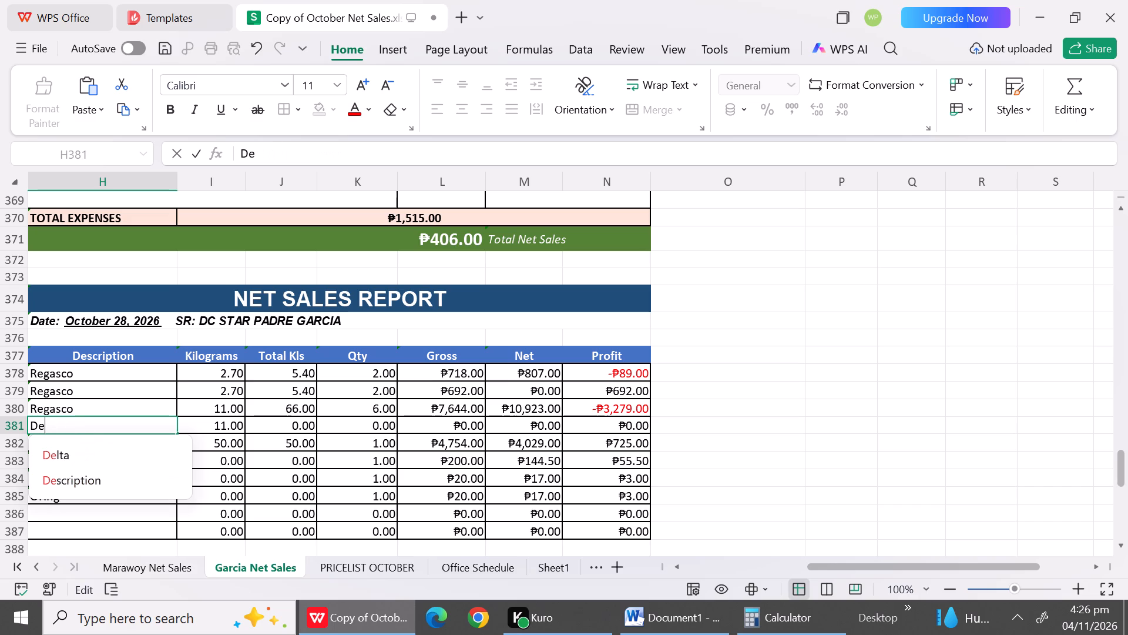
pyautogui.click(94, 447)
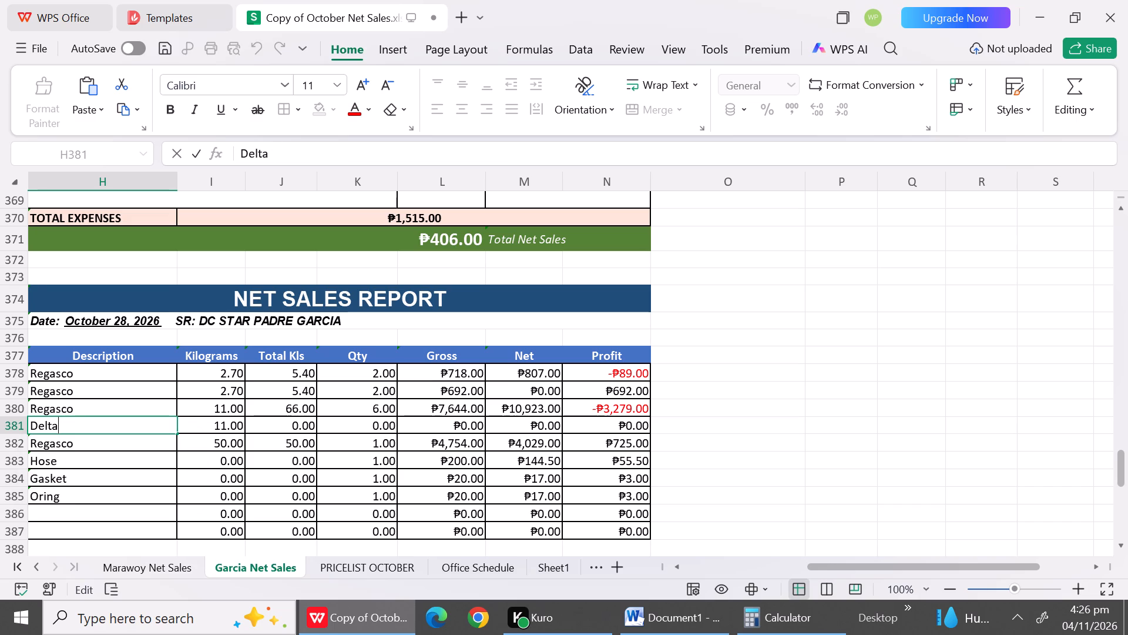
# Set the 11 kg Delta row's quantity to 10 and its gross amount to 11880.
pyautogui.click(360, 428)
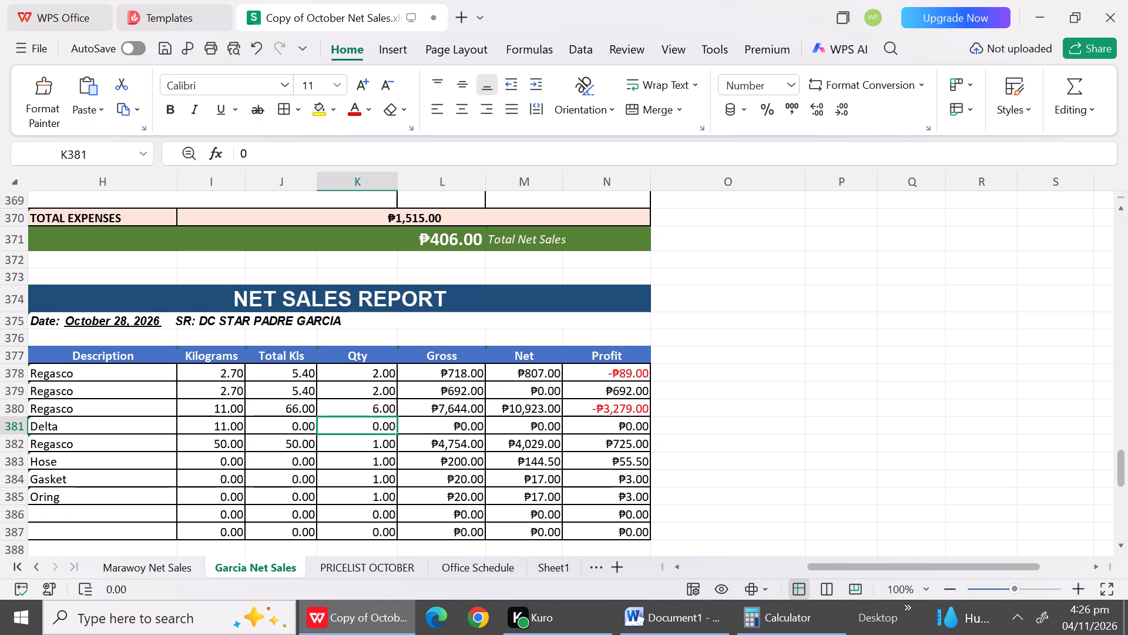
pyautogui.write('10')
pyautogui.click(397, 500)
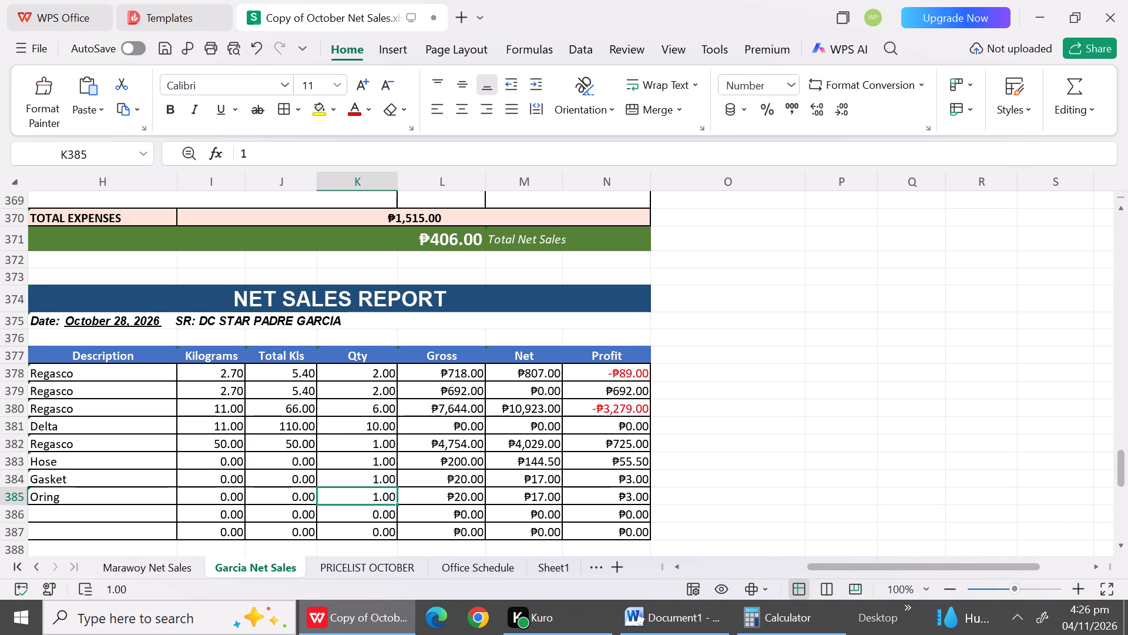
pyautogui.click(463, 430)
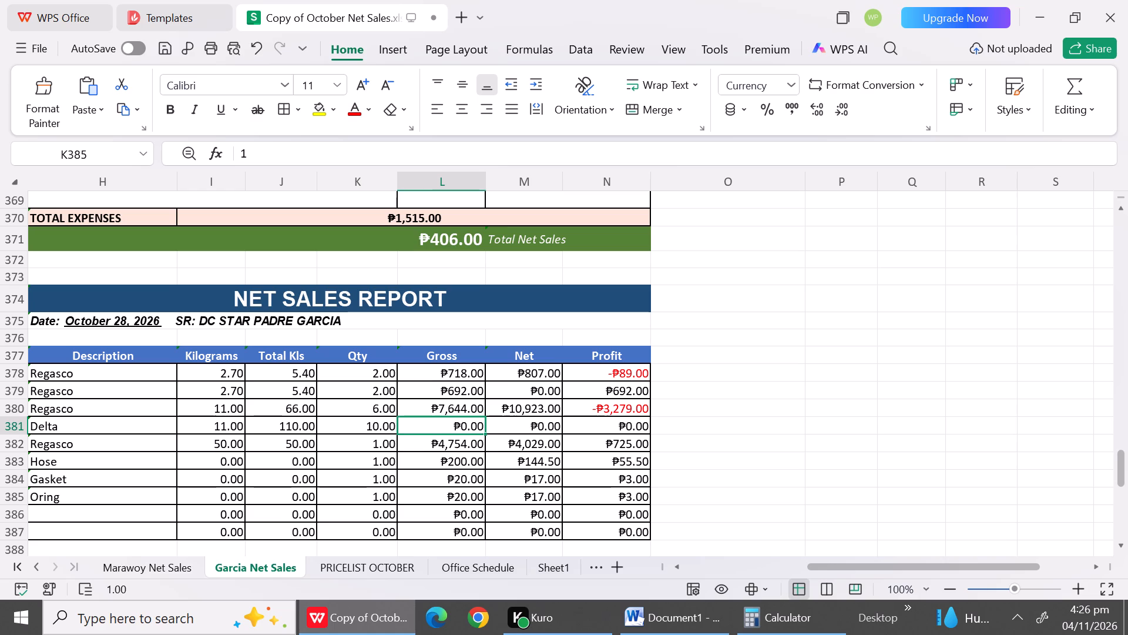
pyautogui.write('11880')
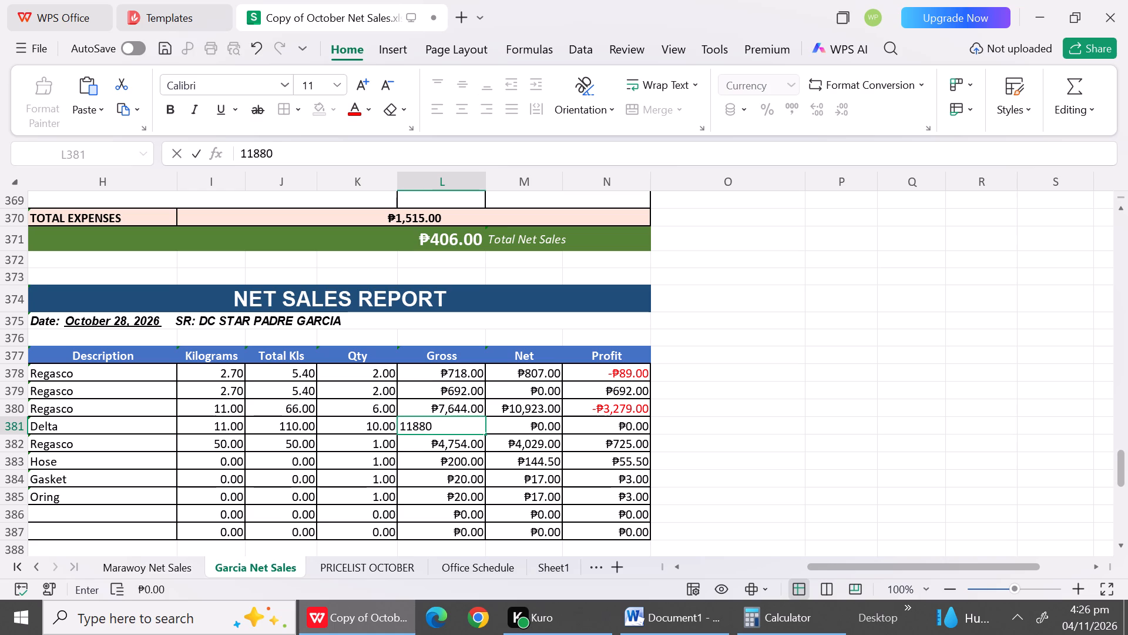
pyautogui.click(465, 477)
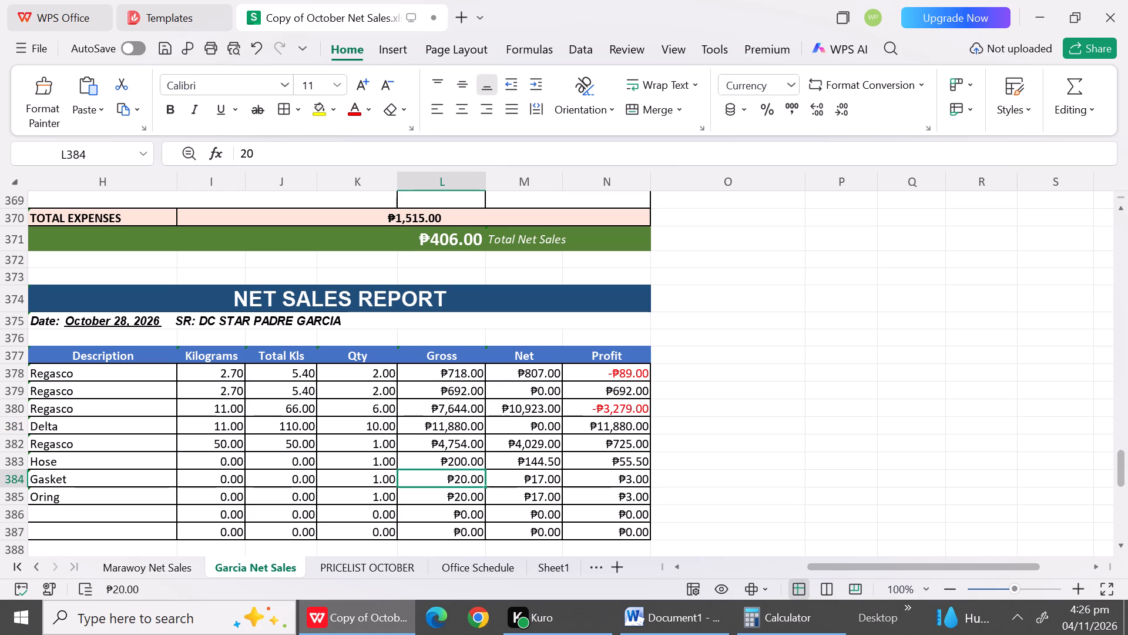
# Clear the descriptions of the unused 50 kg Regasco, Hose, Gasket and Oring rows, rows 382 through 385.
pyautogui.click(159, 446)
pyautogui.press('BackSpace')
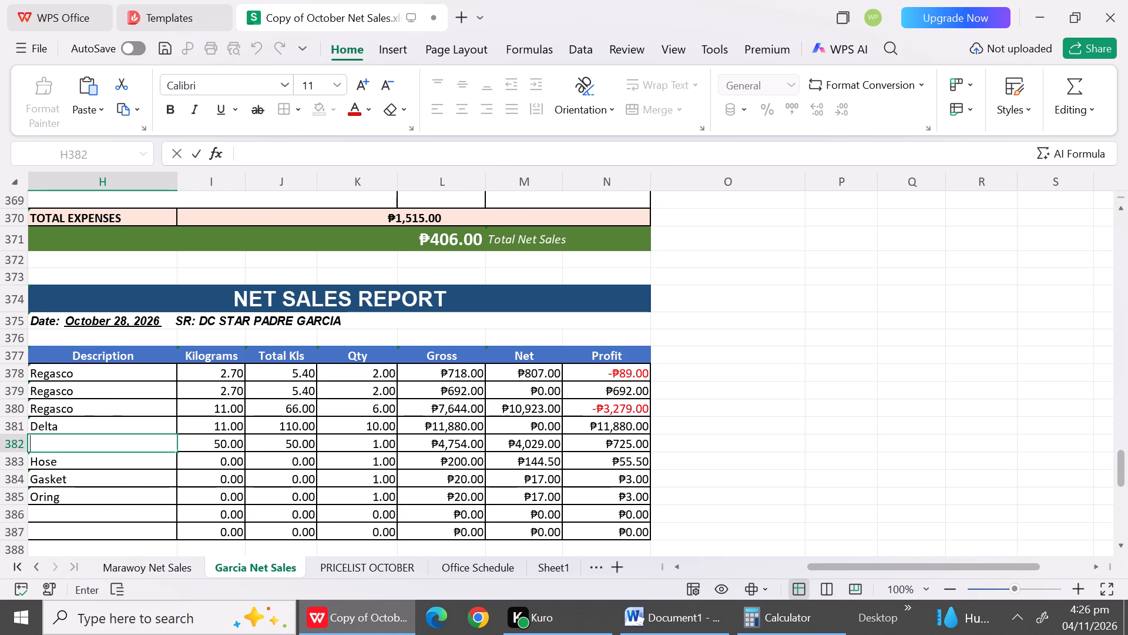
pyautogui.press('Left')
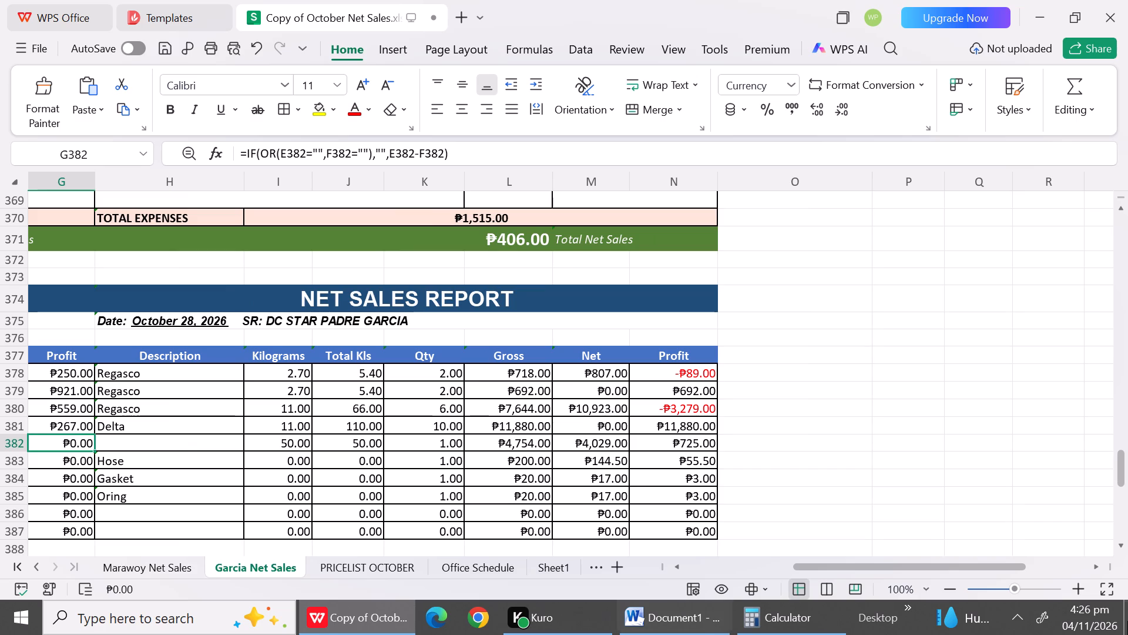
pyautogui.click(1093, 565)
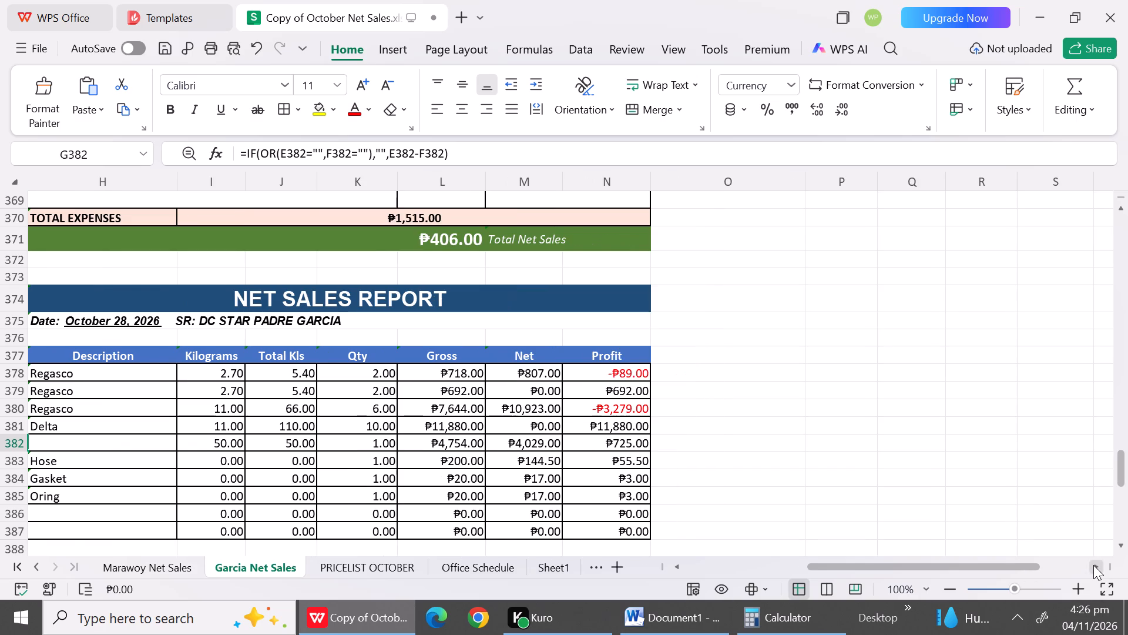
pyautogui.click(92, 463)
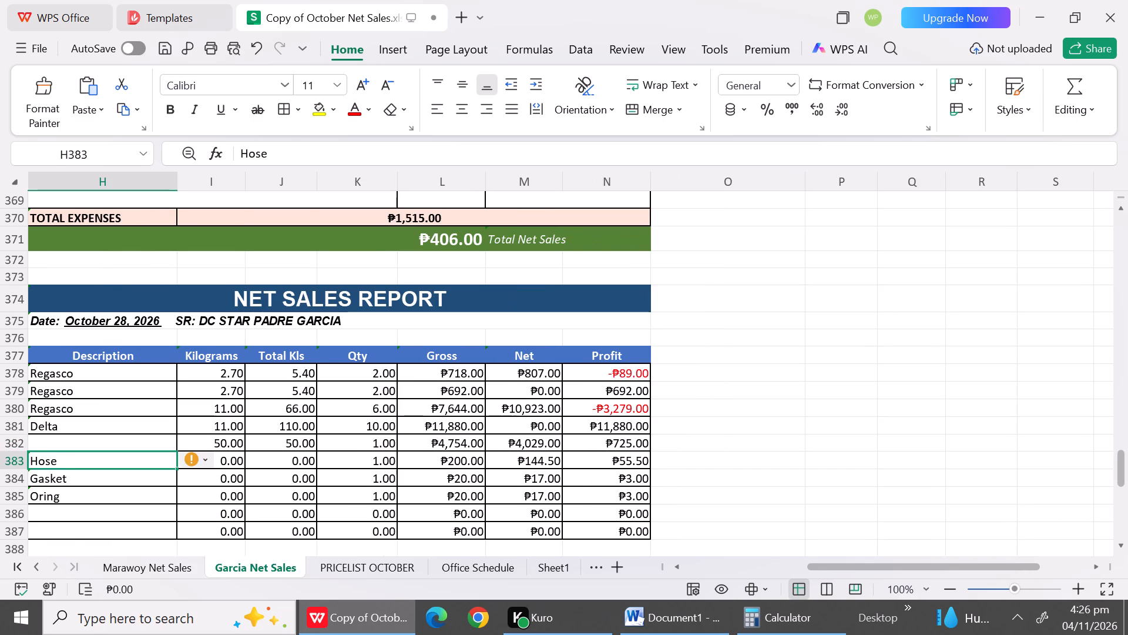
pyautogui.press('BackSpace')
pyautogui.press('Down')
pyautogui.press('BackSpace')
pyautogui.press('Down')
pyautogui.press('BackSpace')
pyautogui.press('Down')
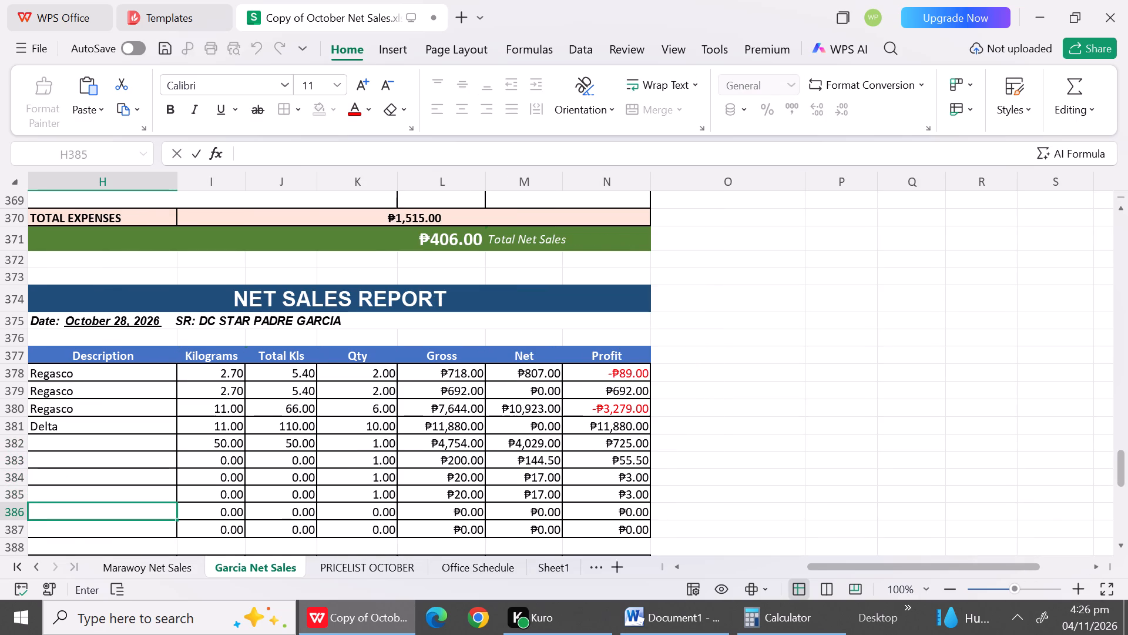
# Set the kilograms, total kls and quantity of the blank row 382 to 0.
pyautogui.click(240, 447)
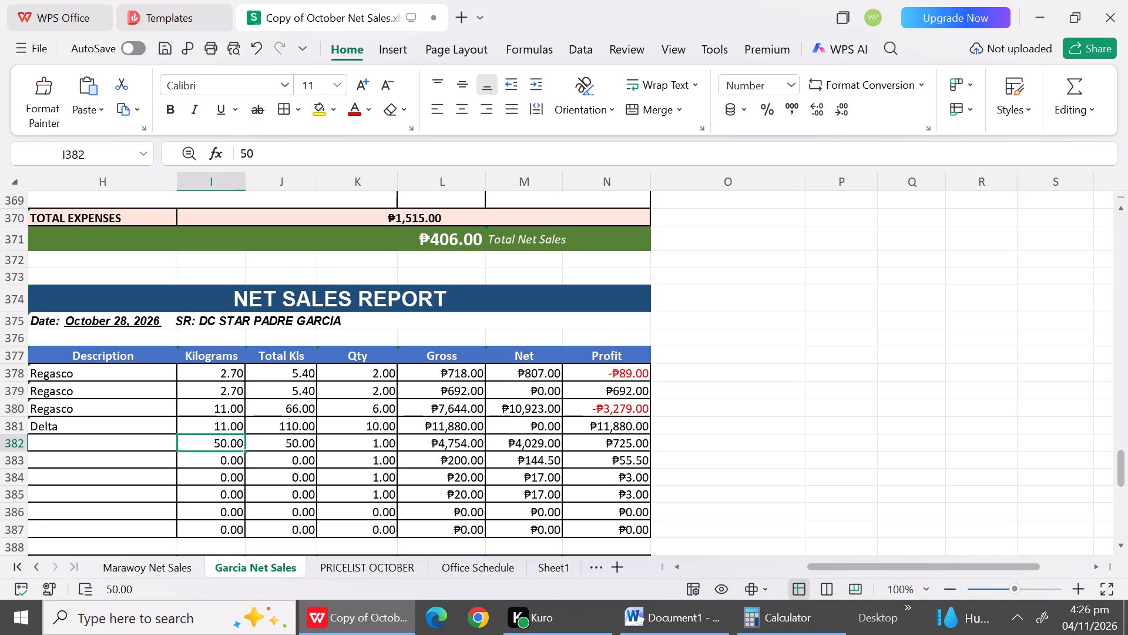
pyautogui.press('BackSpace')
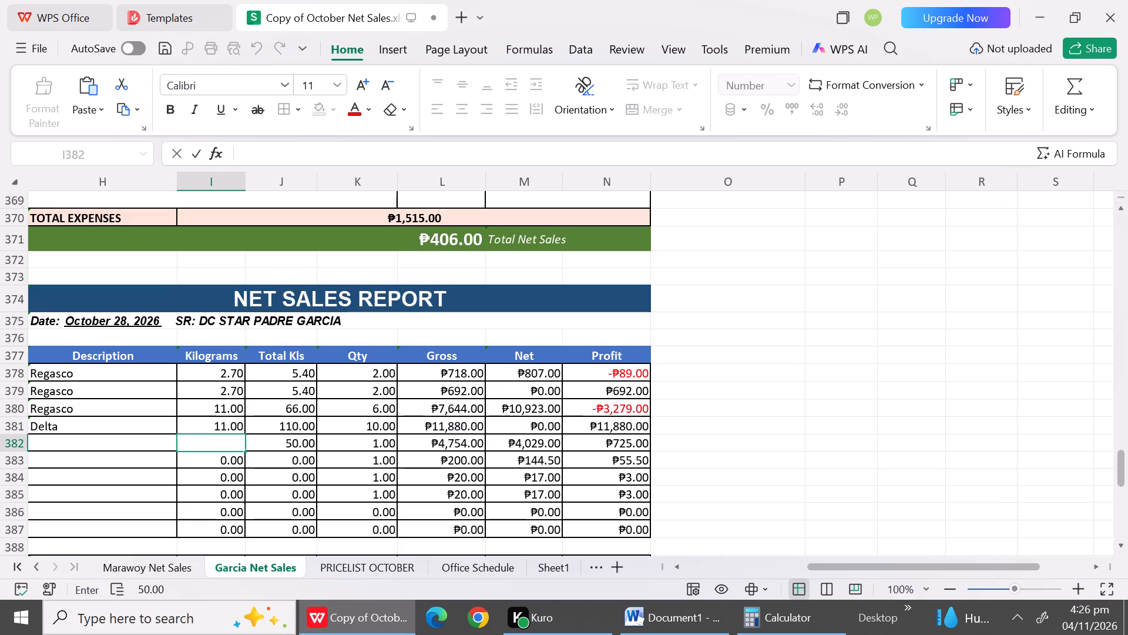
pyautogui.press('0')
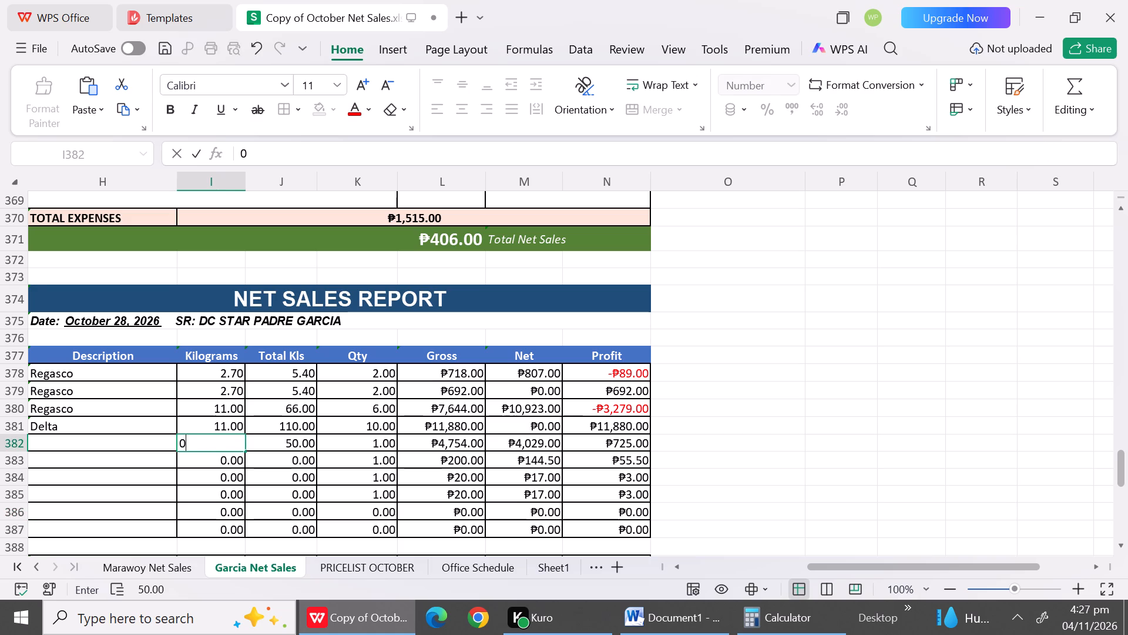
pyautogui.moveTo(278, 482); pyautogui.dragTo(381, 439)
pyautogui.click(381, 439)
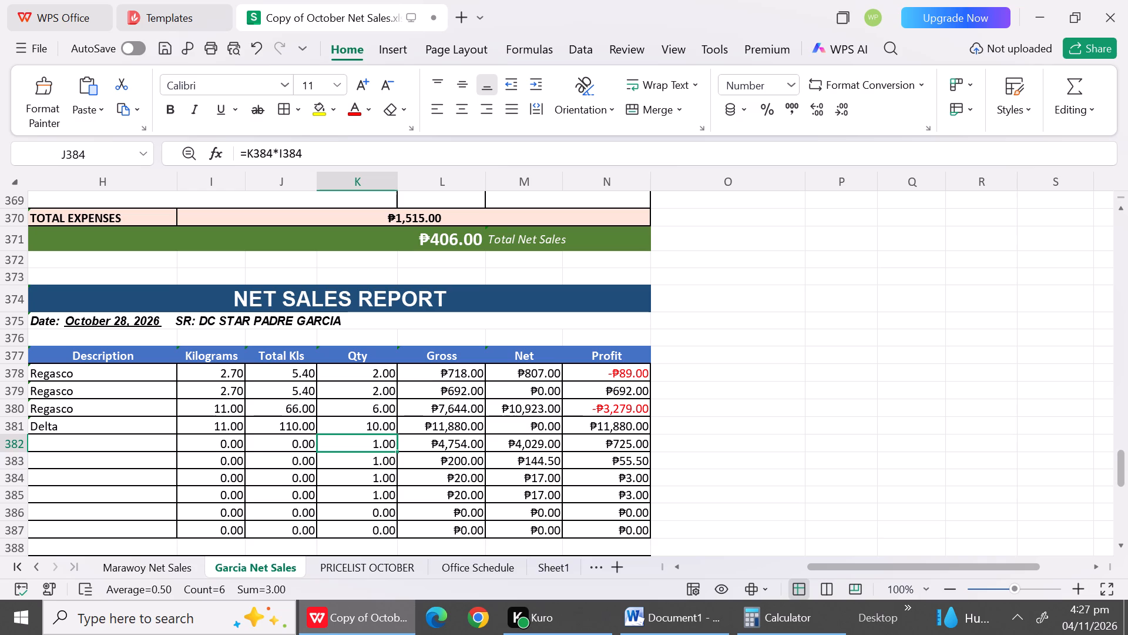
pyautogui.press('0')
pyautogui.press('Left')
pyautogui.press('0')
pyautogui.press('Left')
pyautogui.press('0')
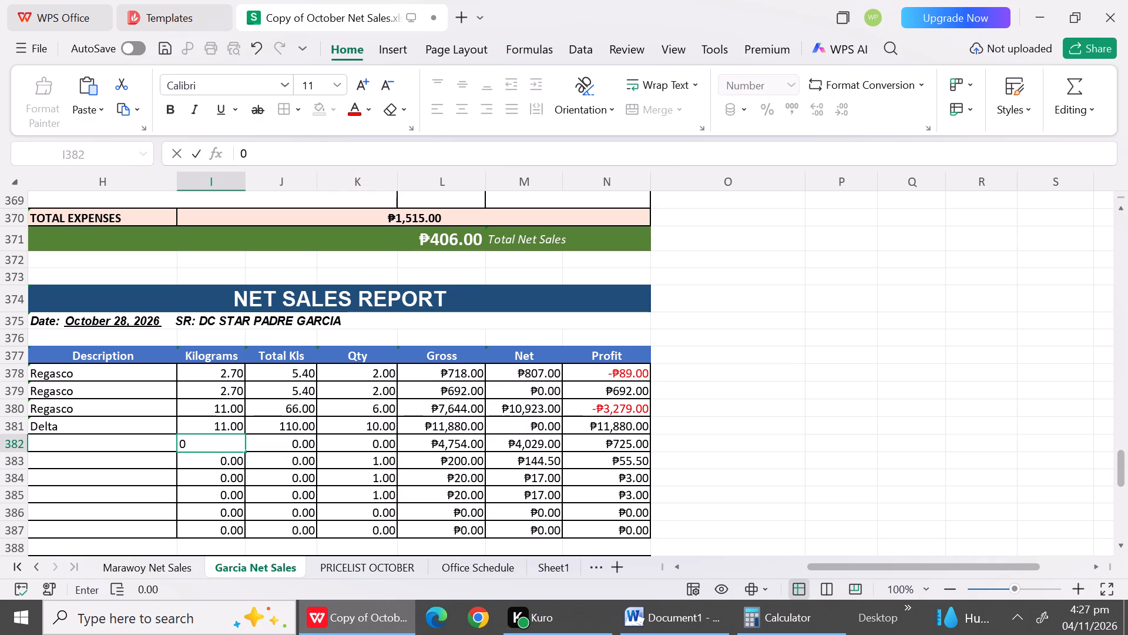
pyautogui.press('Right')
pyautogui.press('Right')
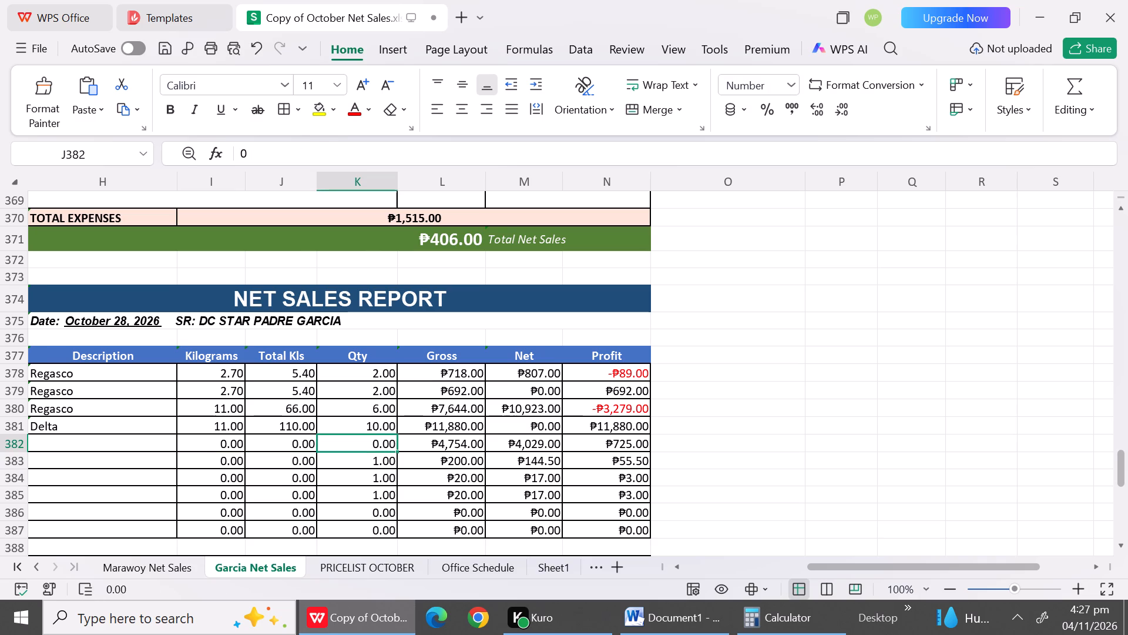
# Set the quantities of the blank item rows 383 through 385 to 0.
pyautogui.press('Down')
pyautogui.press('0')
pyautogui.press('Down')
pyautogui.press('0')
pyautogui.press('Down')
pyautogui.press('0')
pyautogui.press('Down')
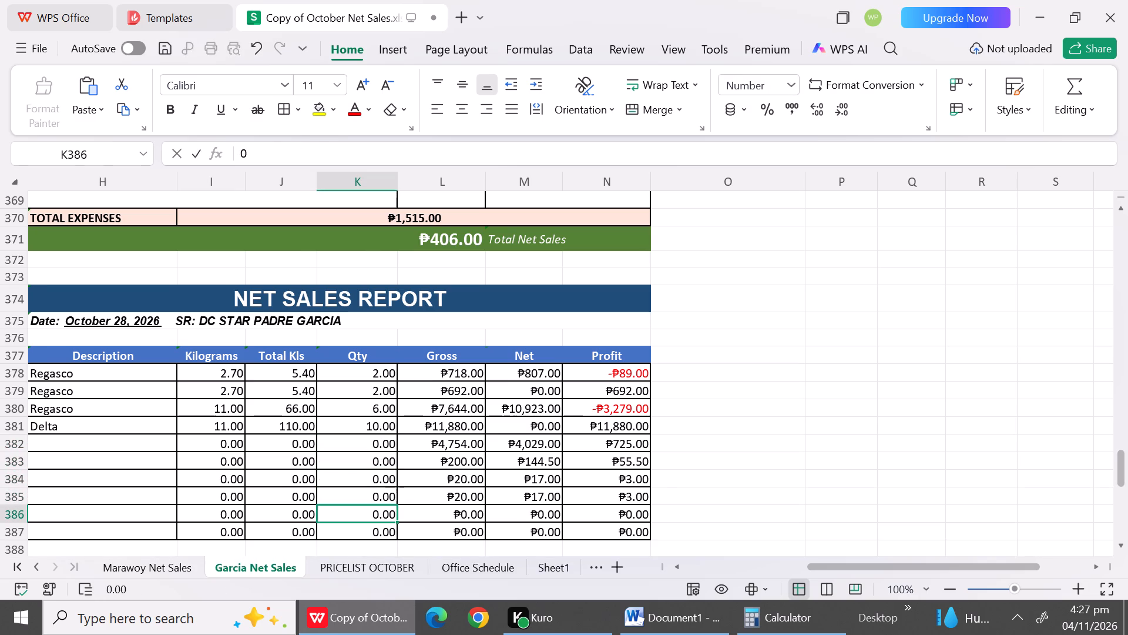
# Set the gross amounts of the blank item rows 382 through 385 to 0.
pyautogui.click(458, 448)
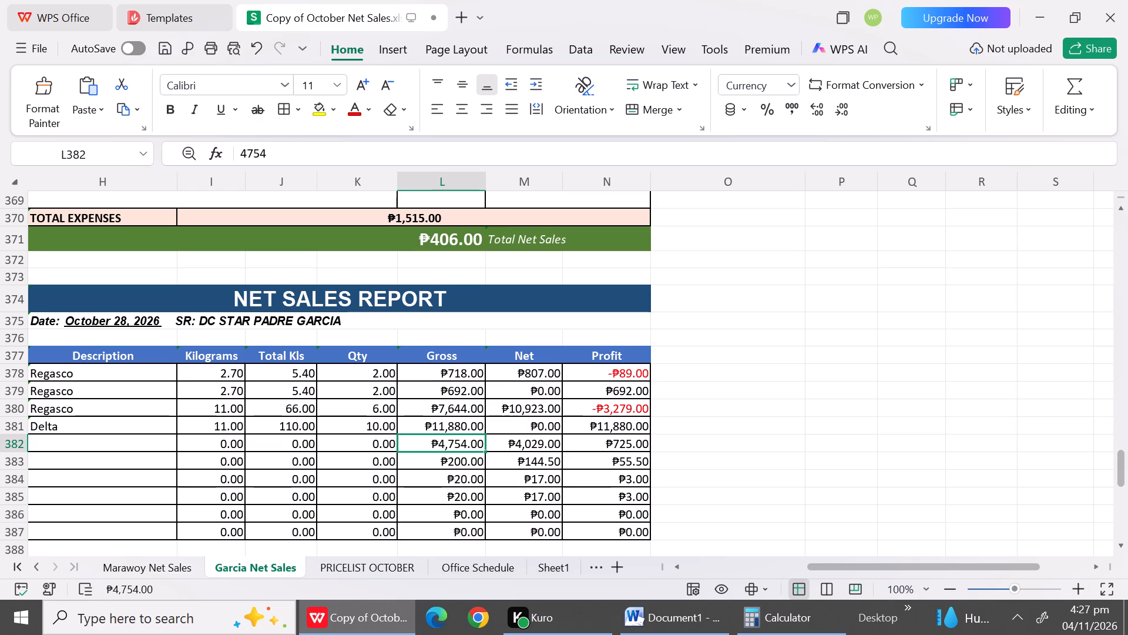
pyautogui.press('0')
pyautogui.press('Down')
pyautogui.press('0')
pyautogui.press('Down')
pyautogui.press('0')
pyautogui.press('Down')
pyautogui.press('0')
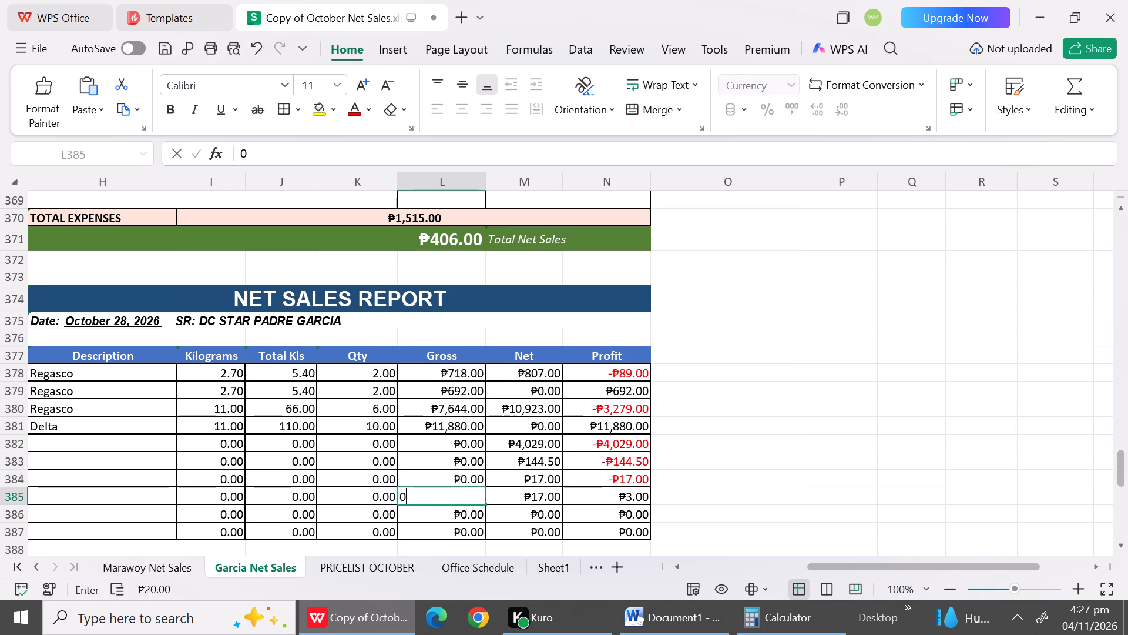
pyautogui.press('Down')
# Set the net amounts of the blank item rows 382 through 385 to 0.
pyautogui.press('Right')
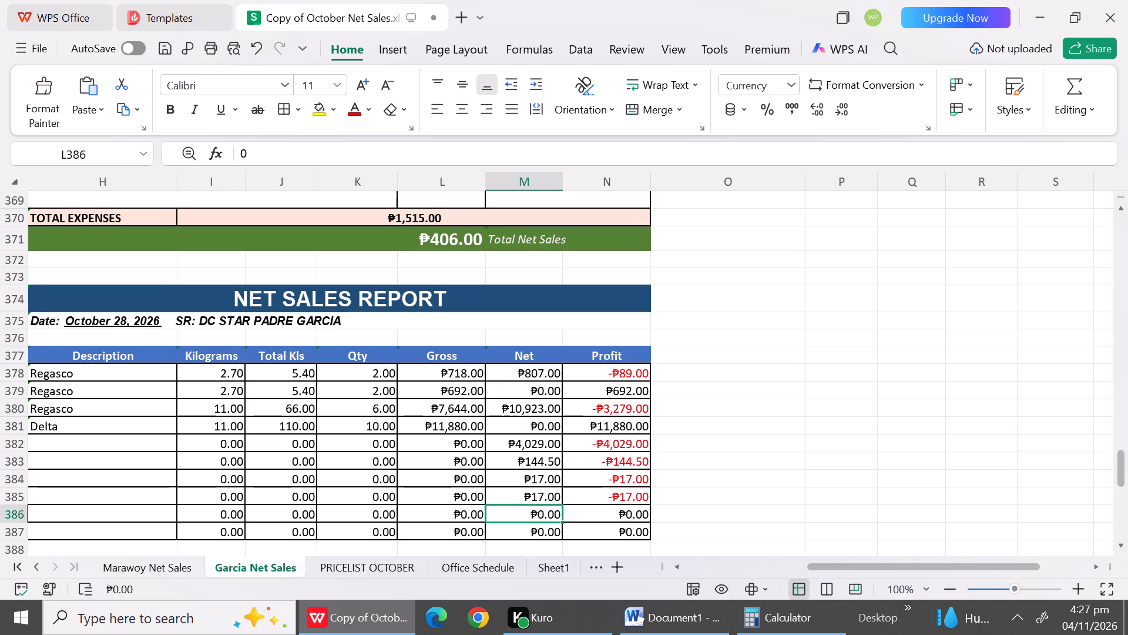
pyautogui.press('Up')
pyautogui.press('0')
pyautogui.press('Up')
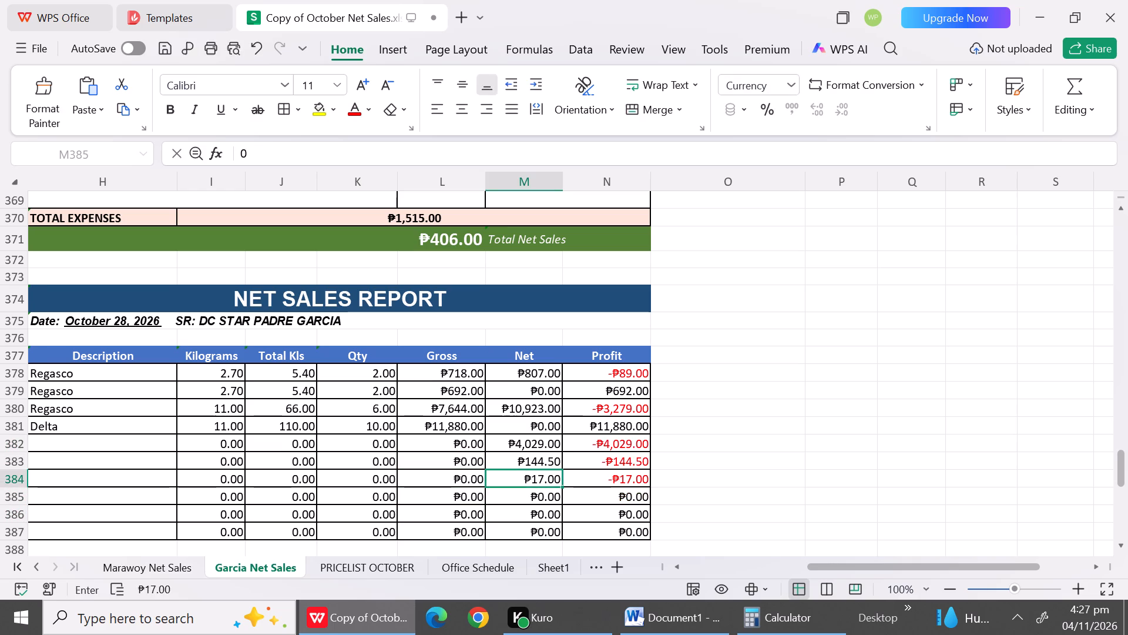
pyautogui.press('0')
pyautogui.press('Up')
pyautogui.press('0')
pyautogui.press('Up')
pyautogui.press('0')
pyautogui.press('Up')
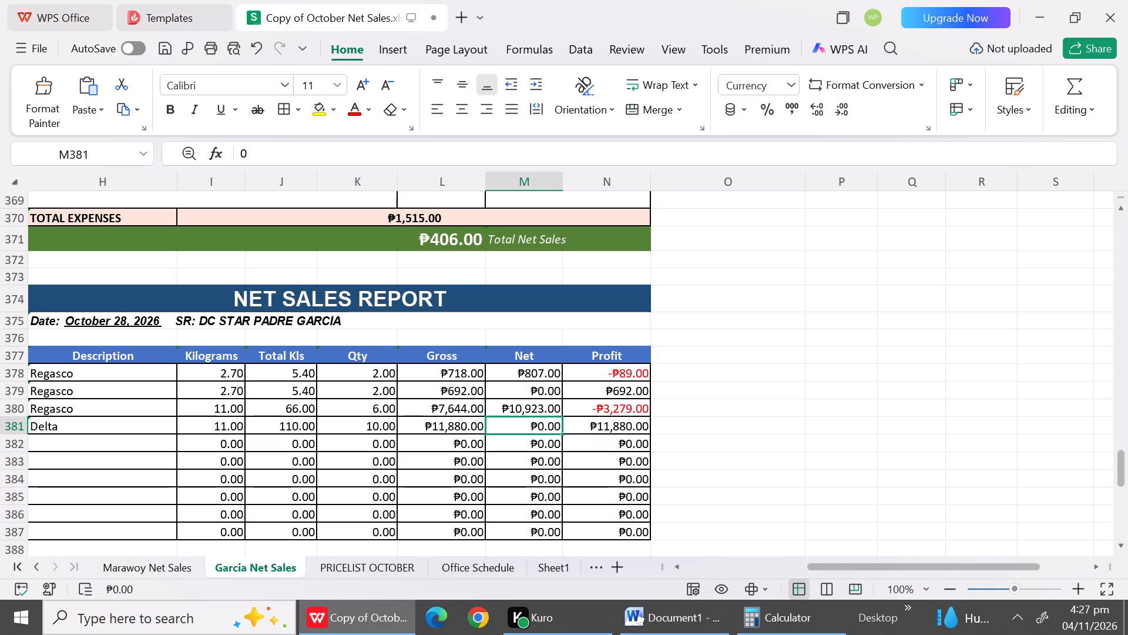
pyautogui.click(410, 497)
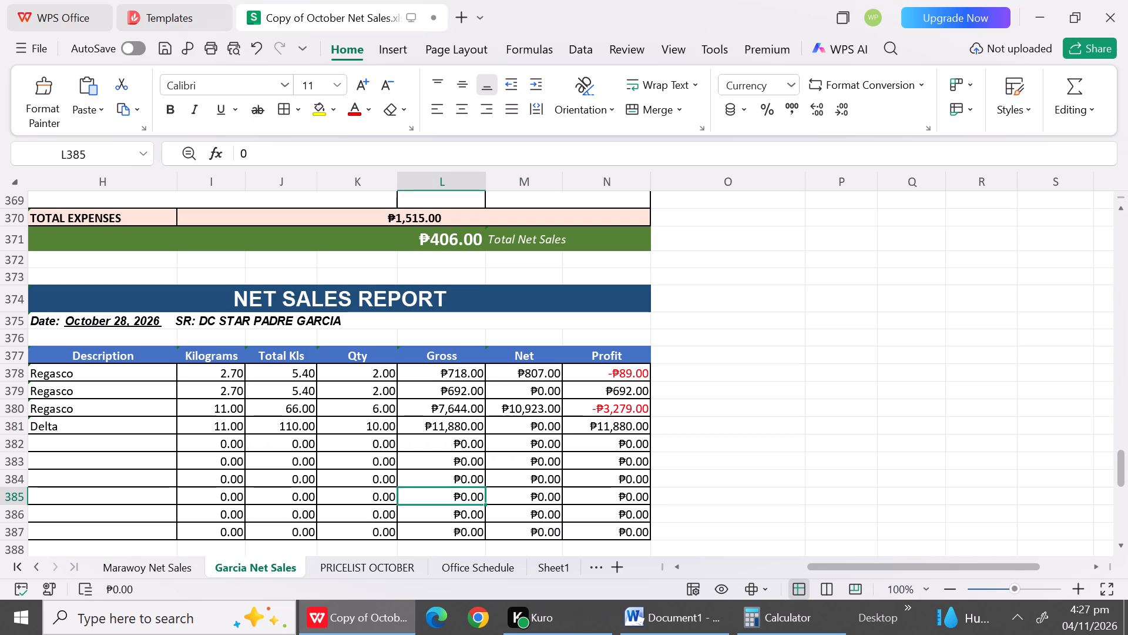
# Check the October price list and set the net amount of the Regasco 2.70 kg row 378 to 632.
pyautogui.click(537, 375)
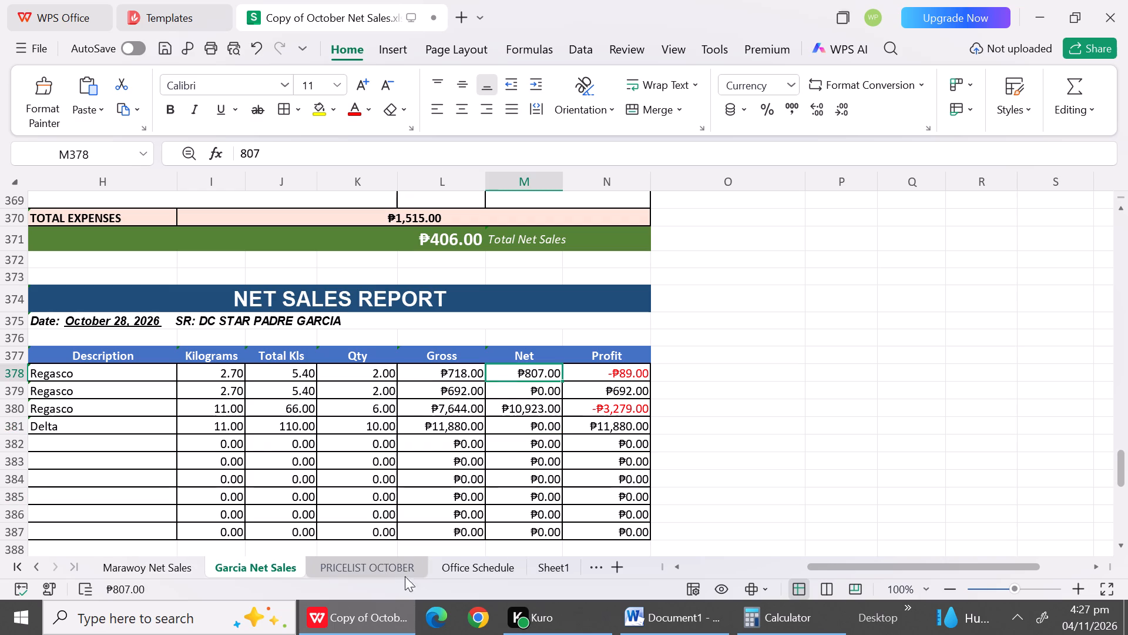
pyautogui.click(375, 565)
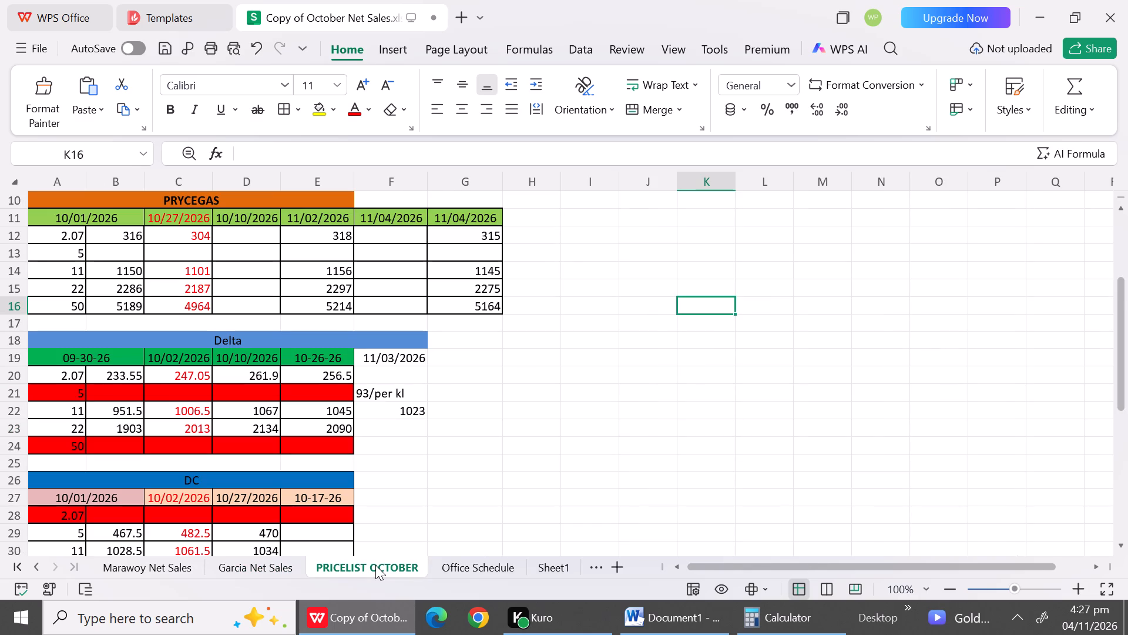
pyautogui.click(1123, 235)
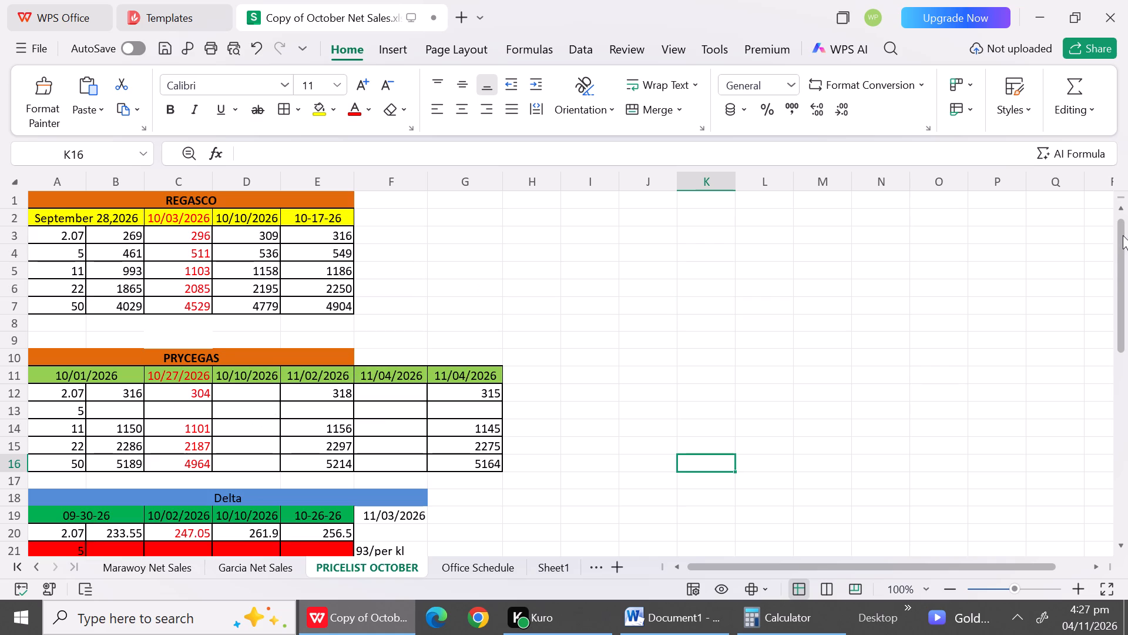
pyautogui.tripleClick(1124, 546)
pyautogui.doubleClick(1124, 546)
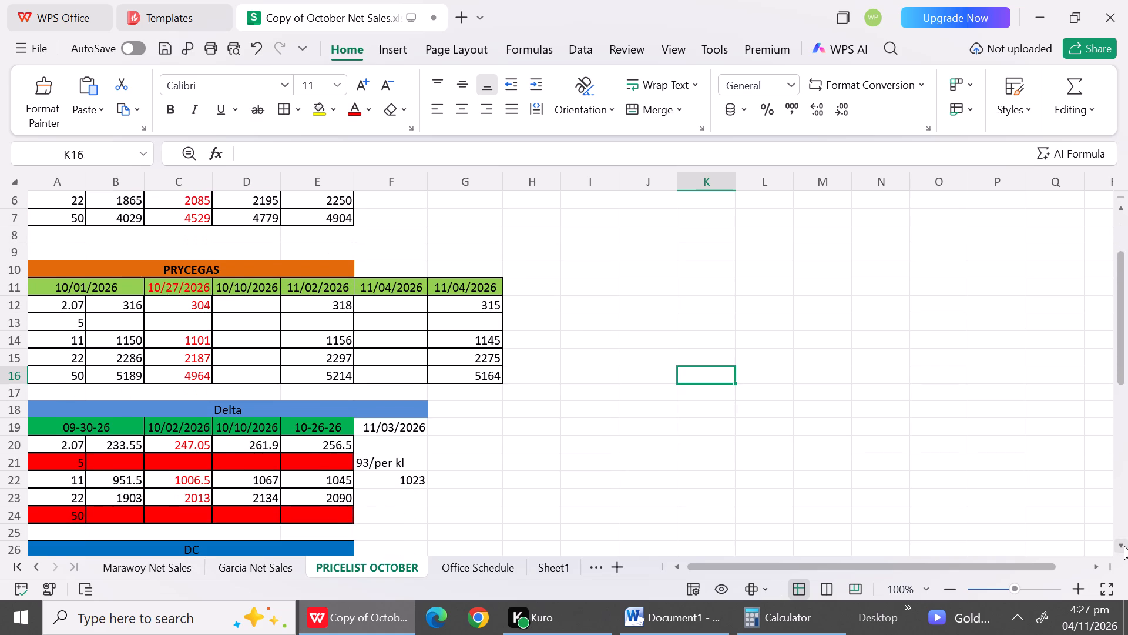
pyautogui.click(285, 569)
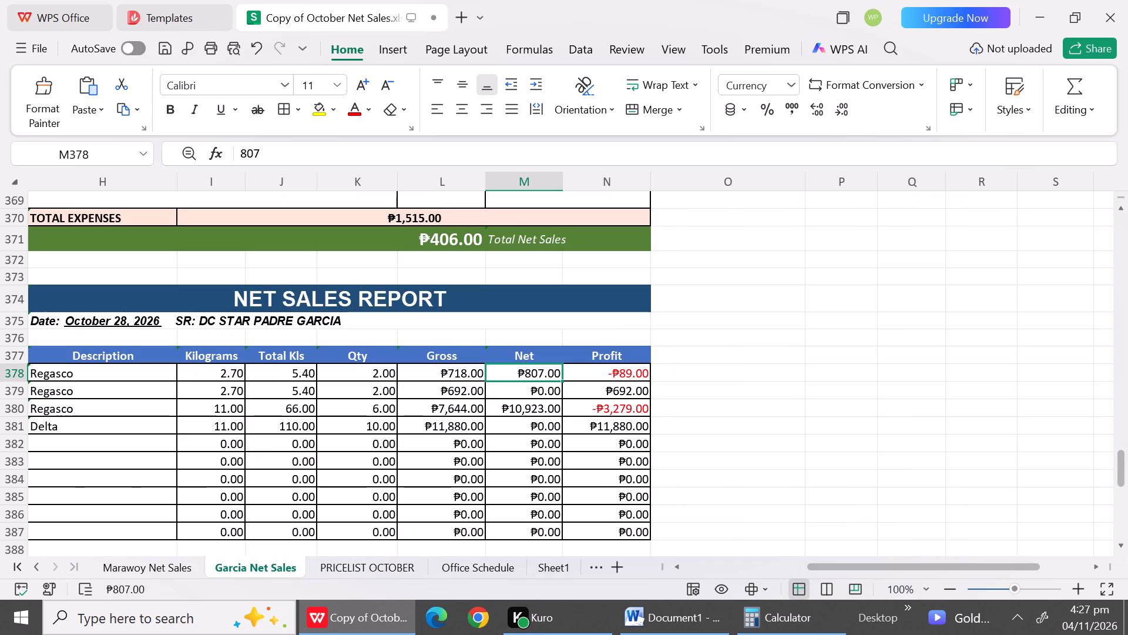
pyautogui.click(514, 374)
pyautogui.write('632')
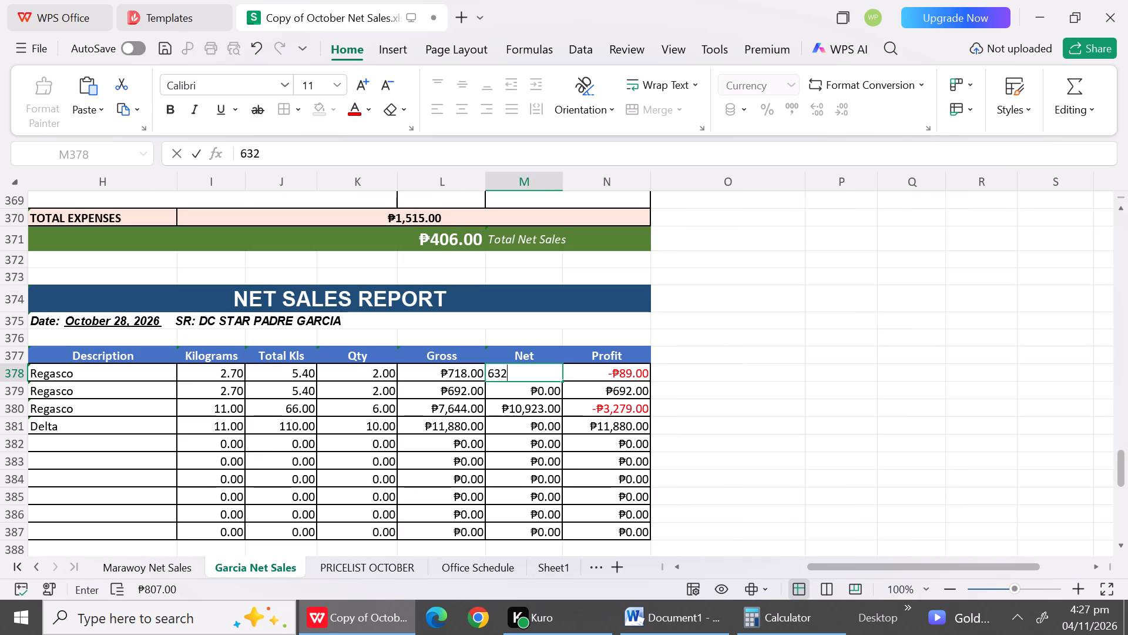
pyautogui.click(512, 386)
# Correct row 379 of the October 28 Garcia report: change the description to Delta and set its net amount to 513 per the price list.
pyautogui.click(520, 389)
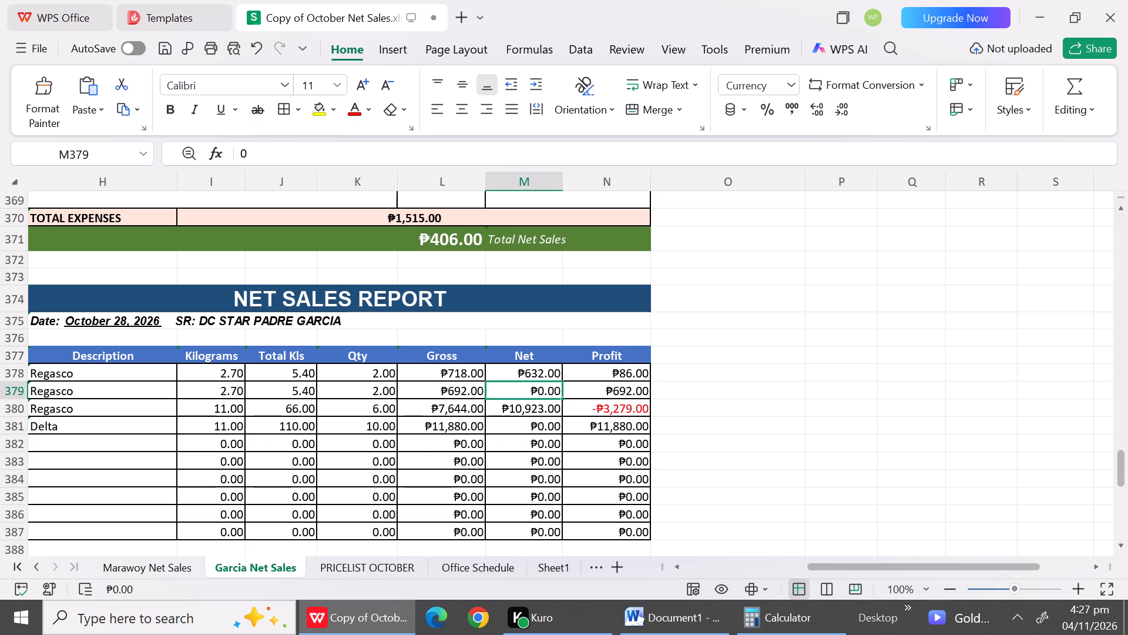
pyautogui.click(71, 396)
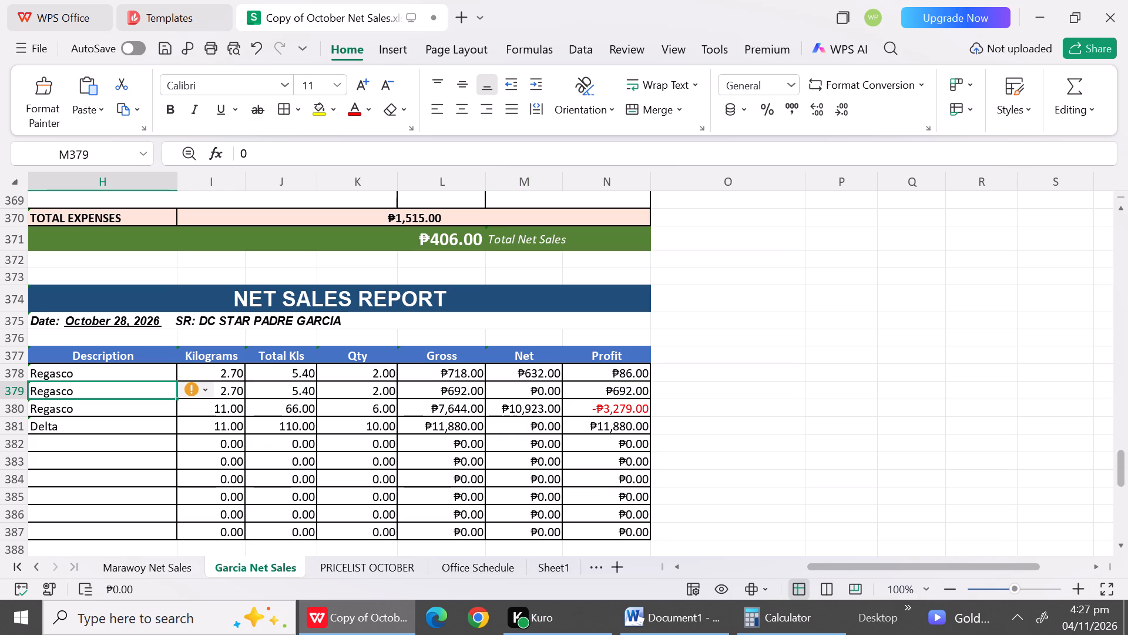
pyautogui.write('De')
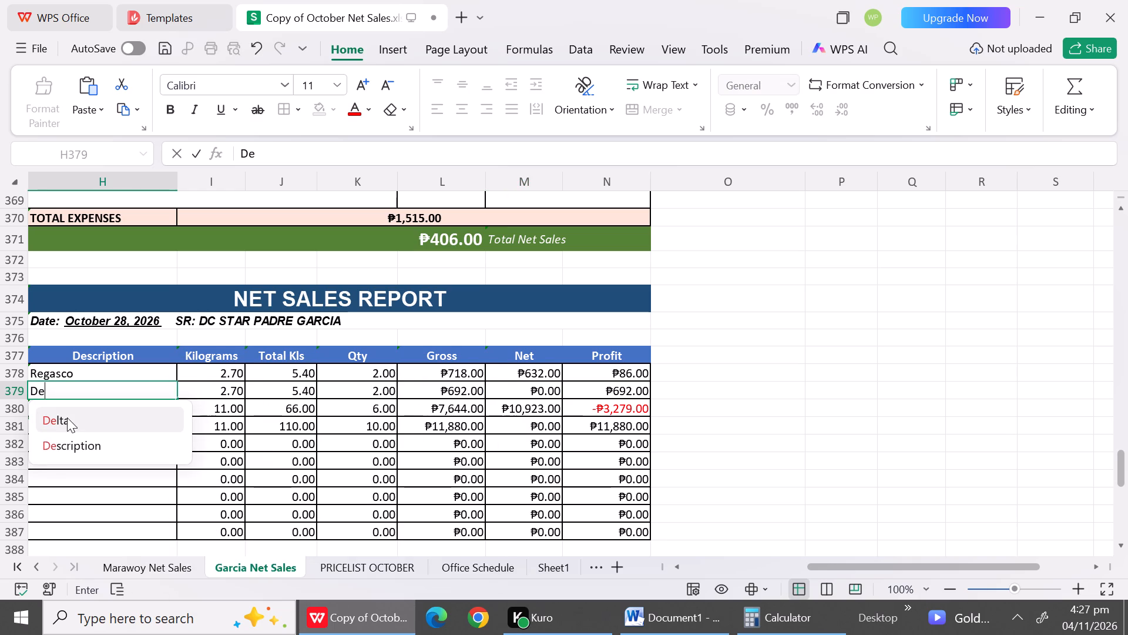
pyautogui.click(67, 417)
pyautogui.click(528, 397)
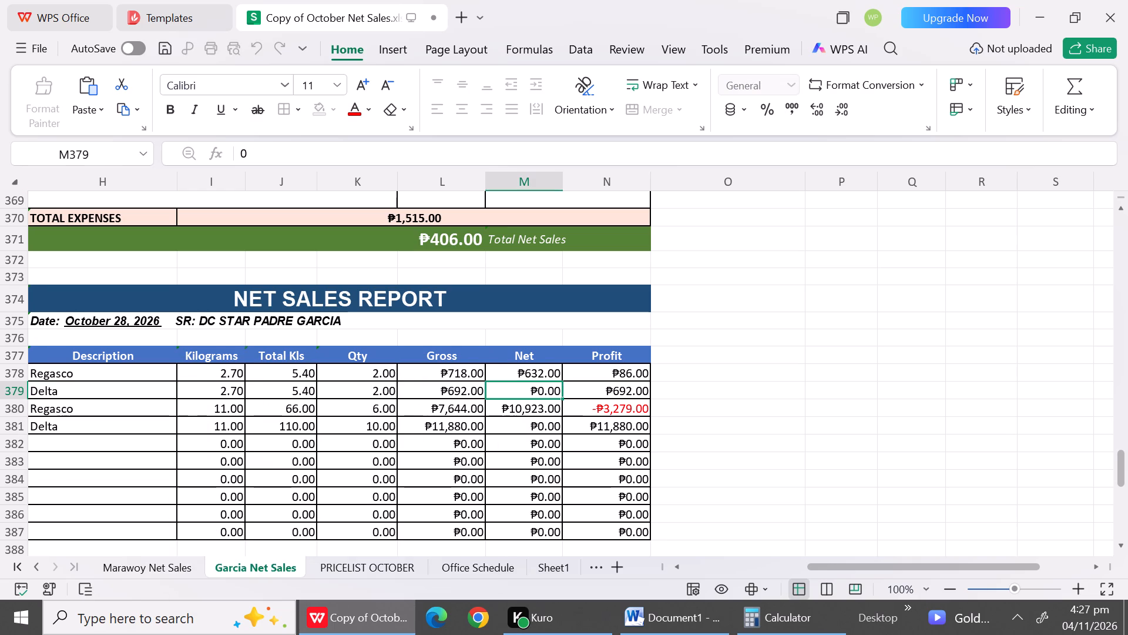
pyautogui.click(369, 576)
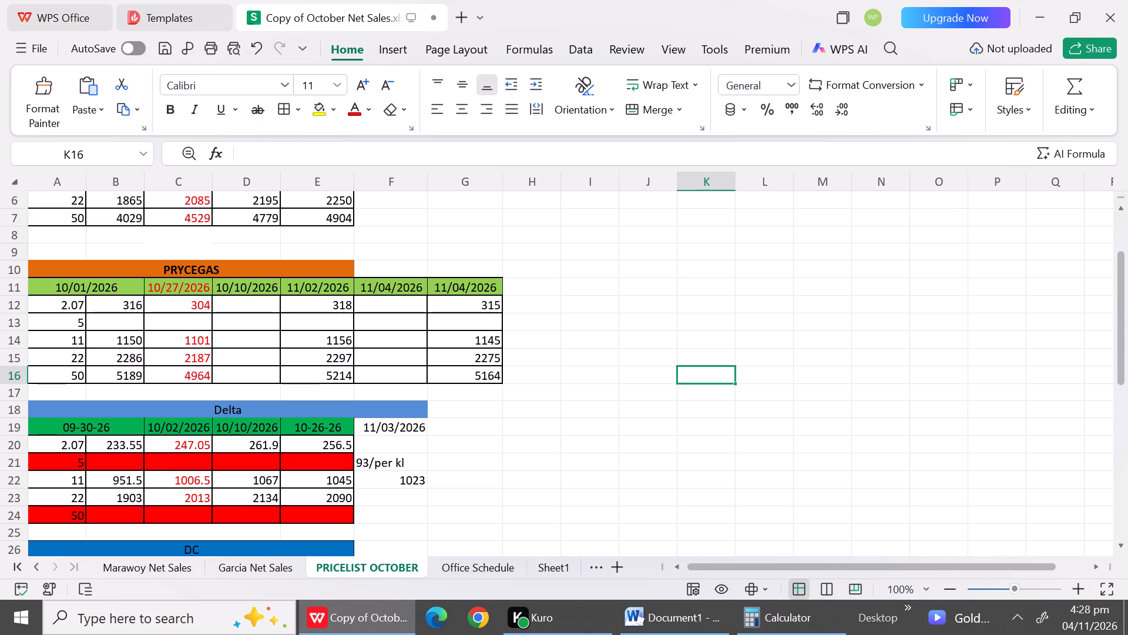
pyautogui.click(273, 565)
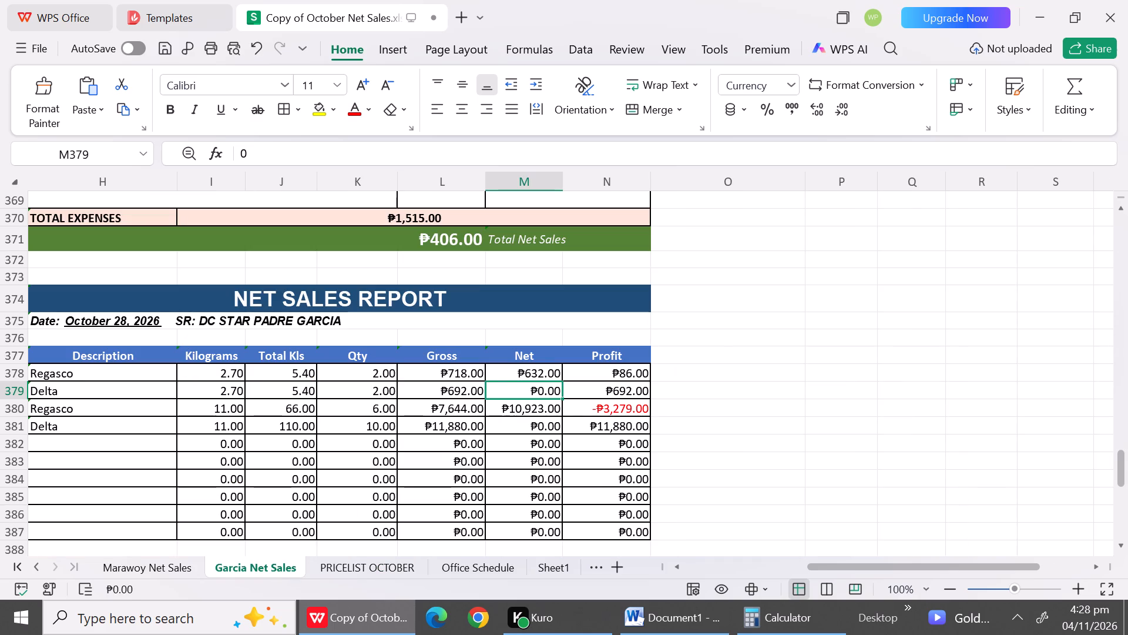
pyautogui.write('513')
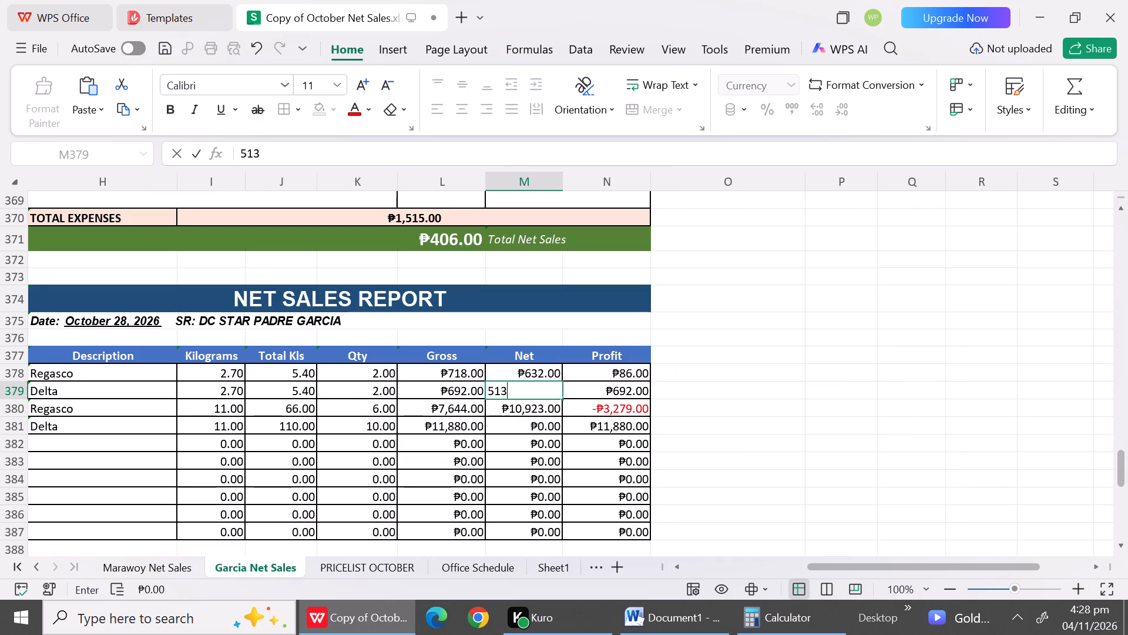
pyautogui.click(534, 417)
# Set the net amount of the Regasco 11 kg row 380 to 7116.
pyautogui.click(528, 410)
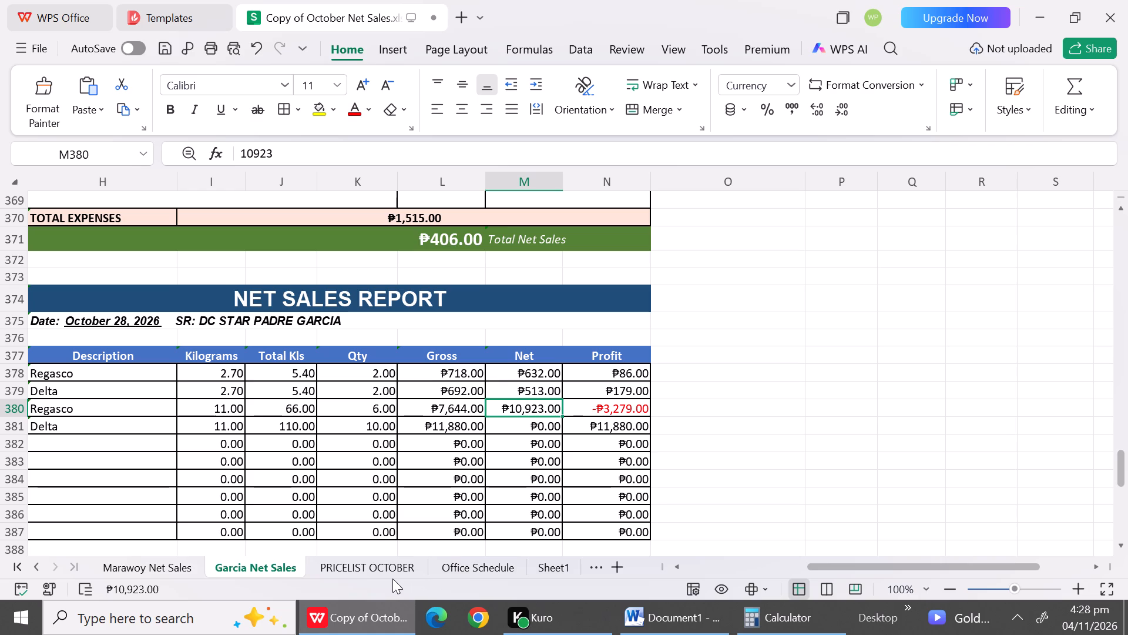
pyautogui.write('7116')
pyautogui.click(486, 502)
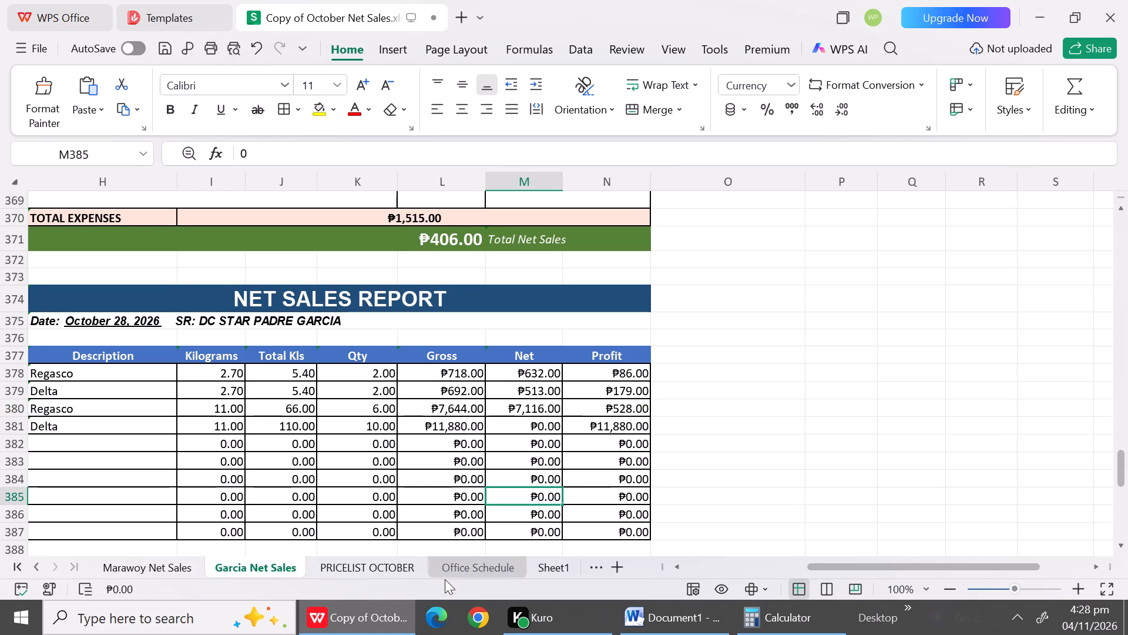
# Look up the Delta 11 kg price in the October price list and set the net amount of row 381 to 10450.
pyautogui.click(444, 562)
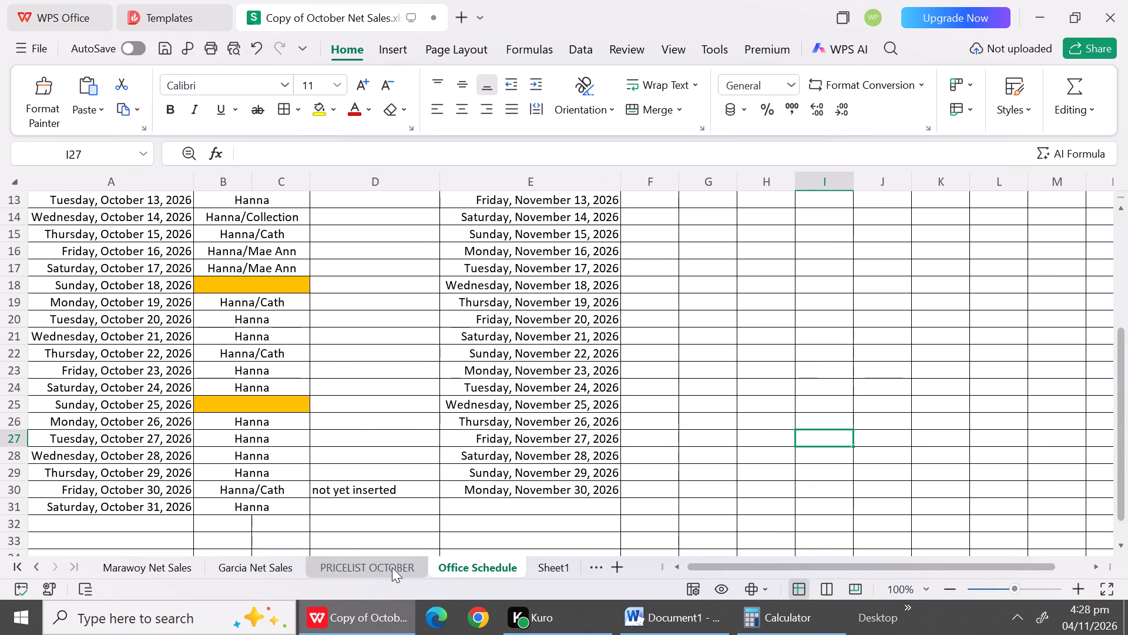
pyautogui.click(392, 567)
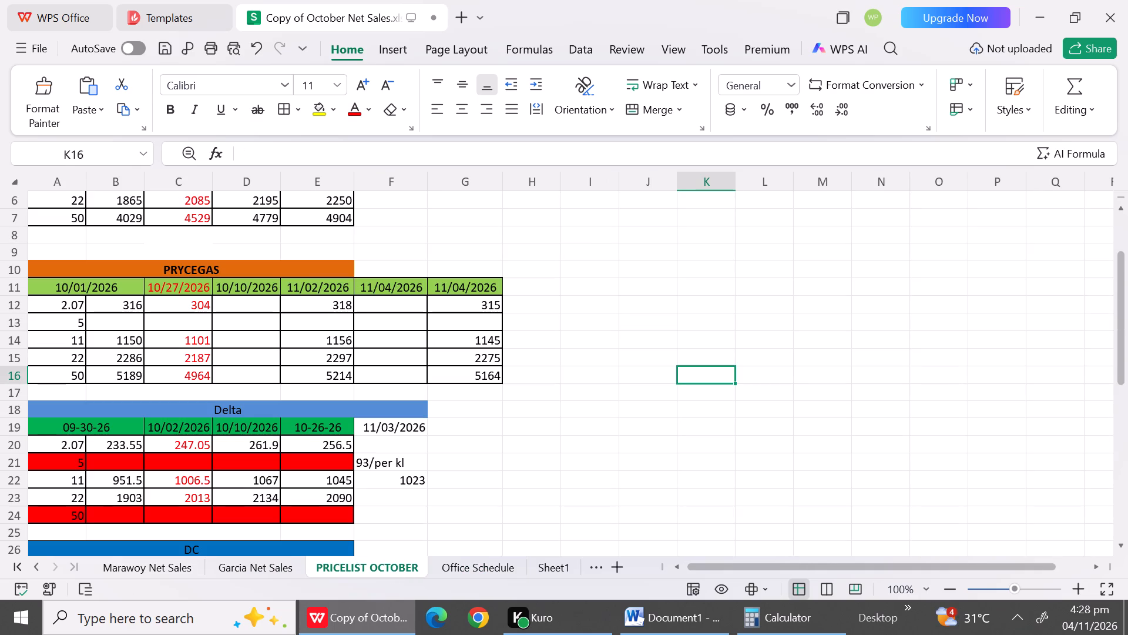
pyautogui.click(1123, 228)
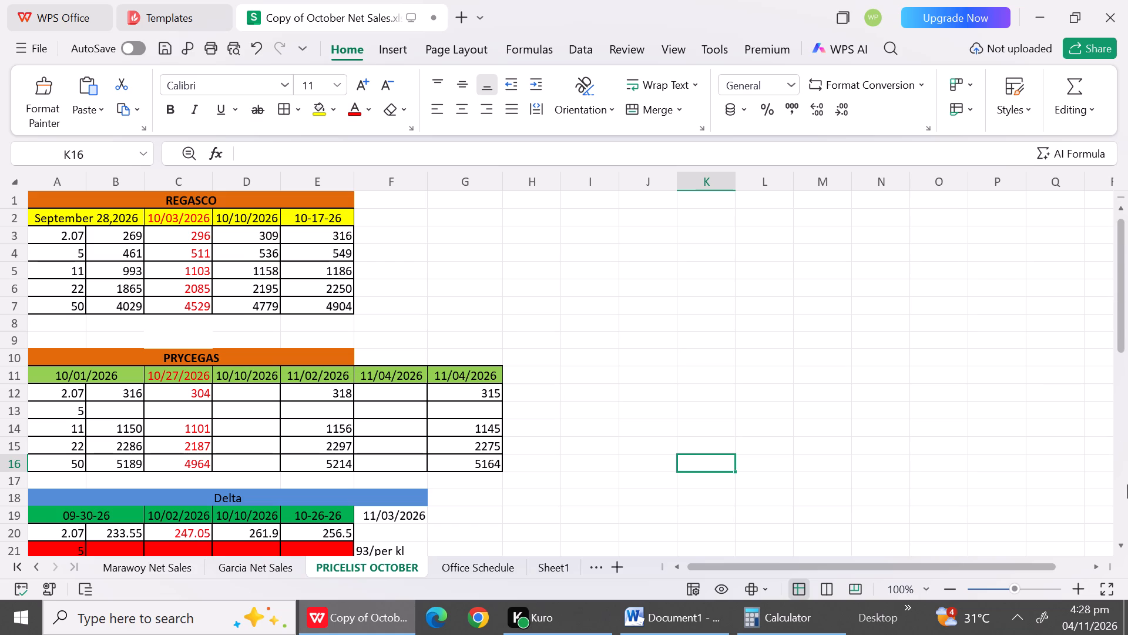
pyautogui.tripleClick(1123, 544)
pyautogui.tripleClick(1123, 544)
pyautogui.click(1123, 544)
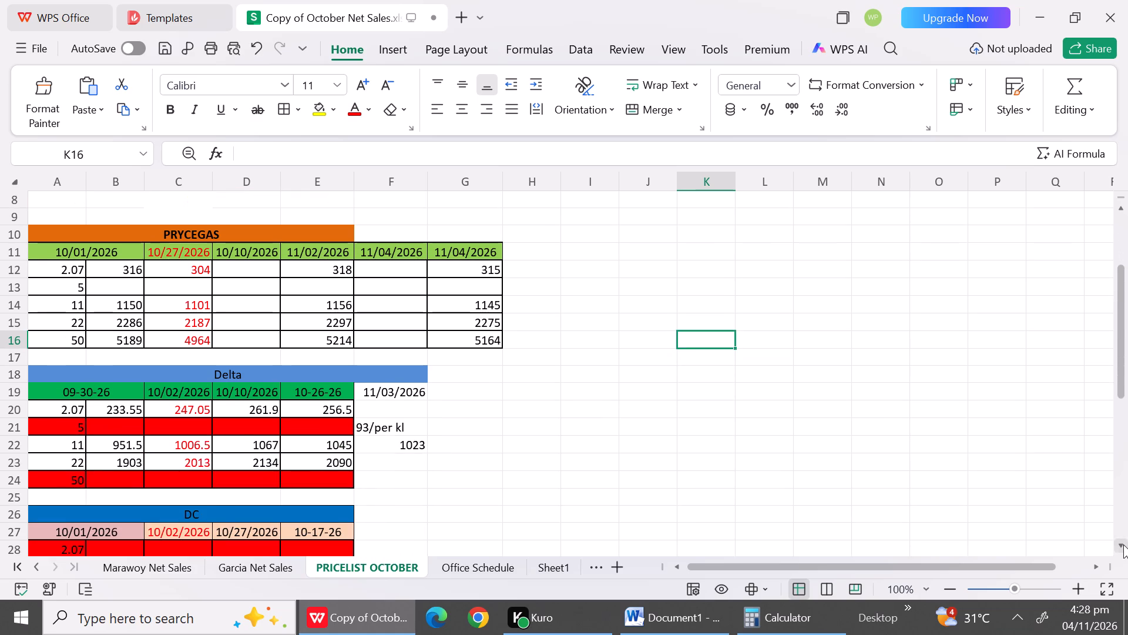
pyautogui.click(277, 569)
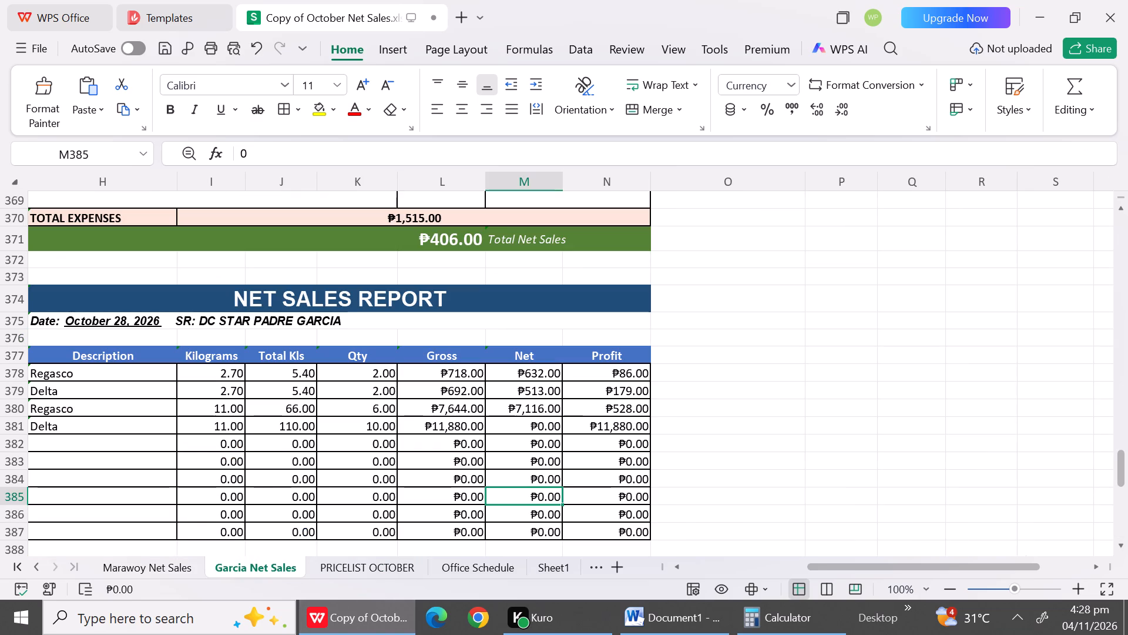
pyautogui.click(384, 561)
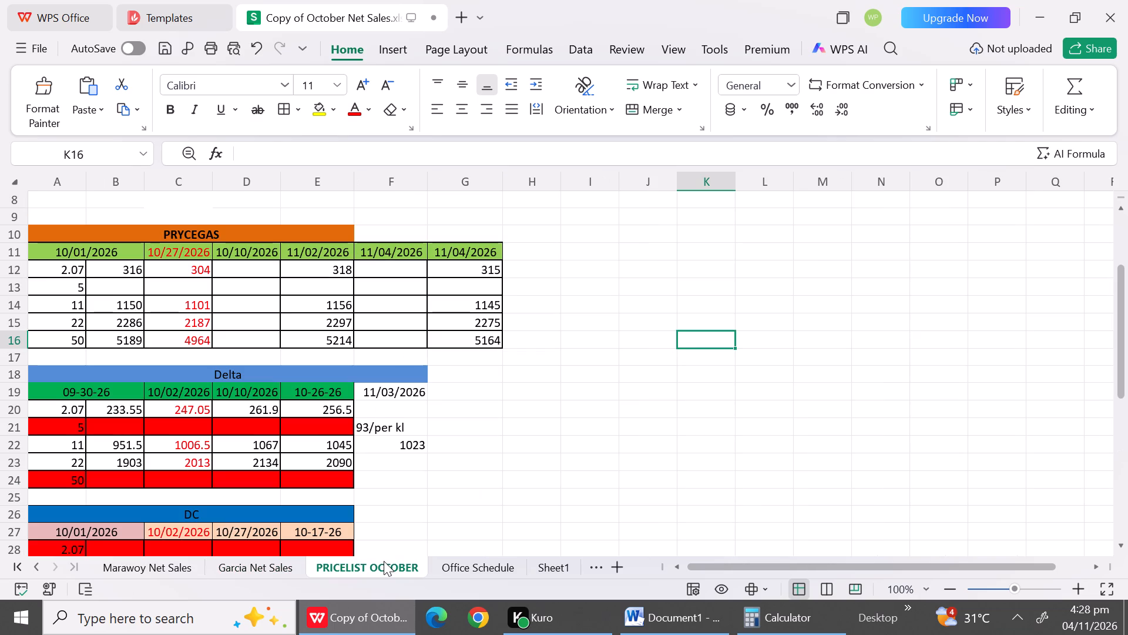
pyautogui.click(263, 571)
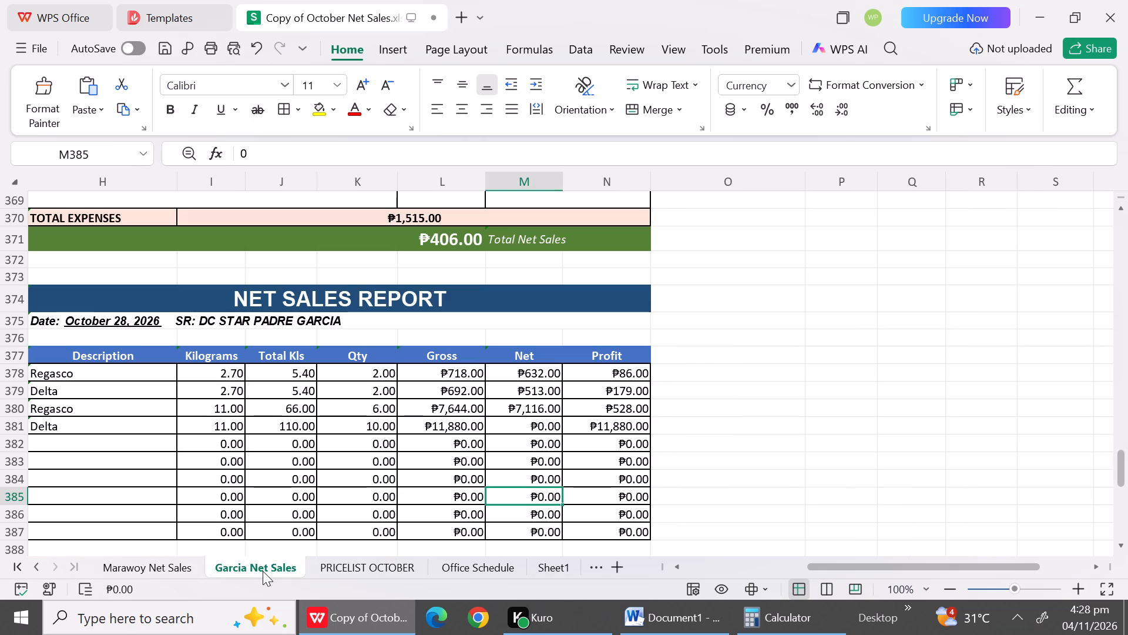
pyautogui.click(513, 422)
pyautogui.write('1045')
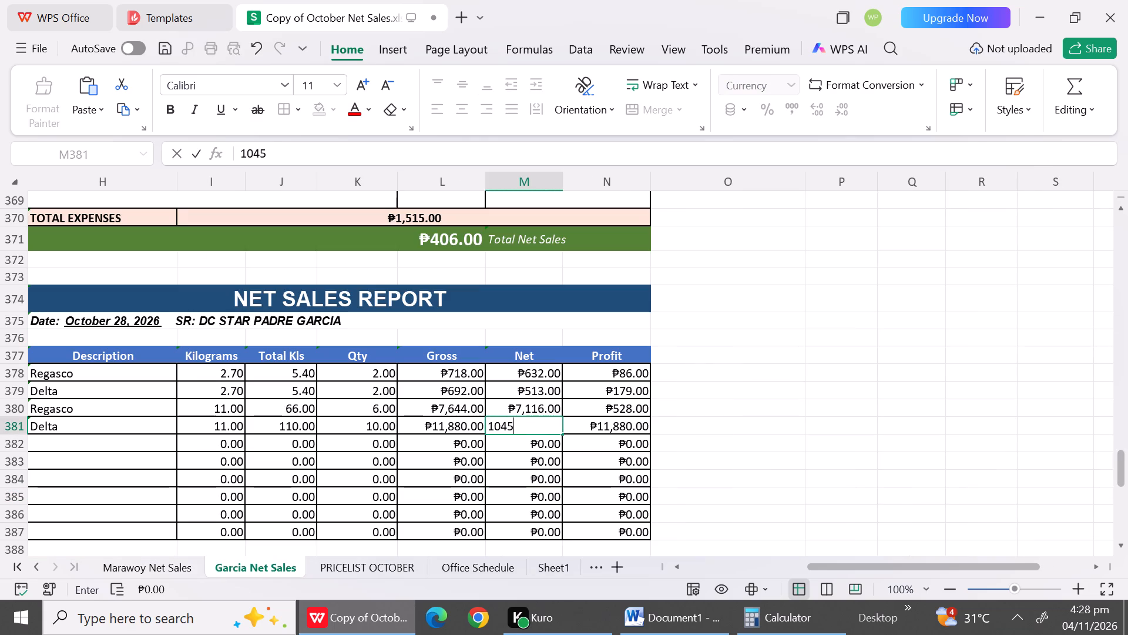
pyautogui.press('0')
pyautogui.click(493, 470)
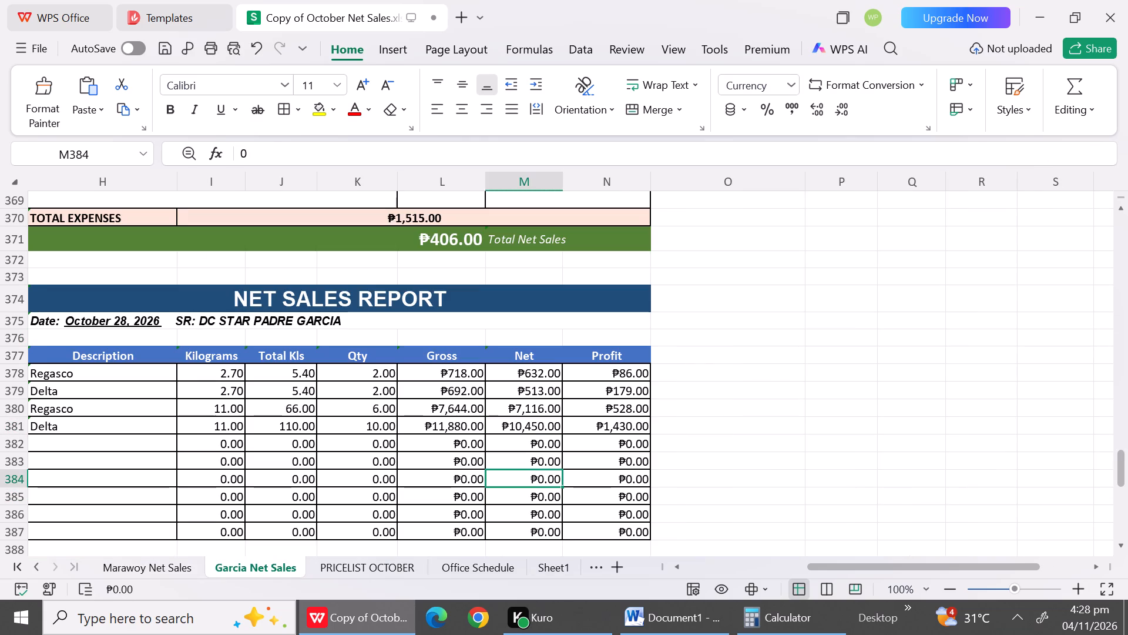
# Add a Fuel expense of 500 in row 397 of the October 28 Garcia report and review its totals.
pyautogui.tripleClick(1121, 541)
pyautogui.tripleClick(1121, 541)
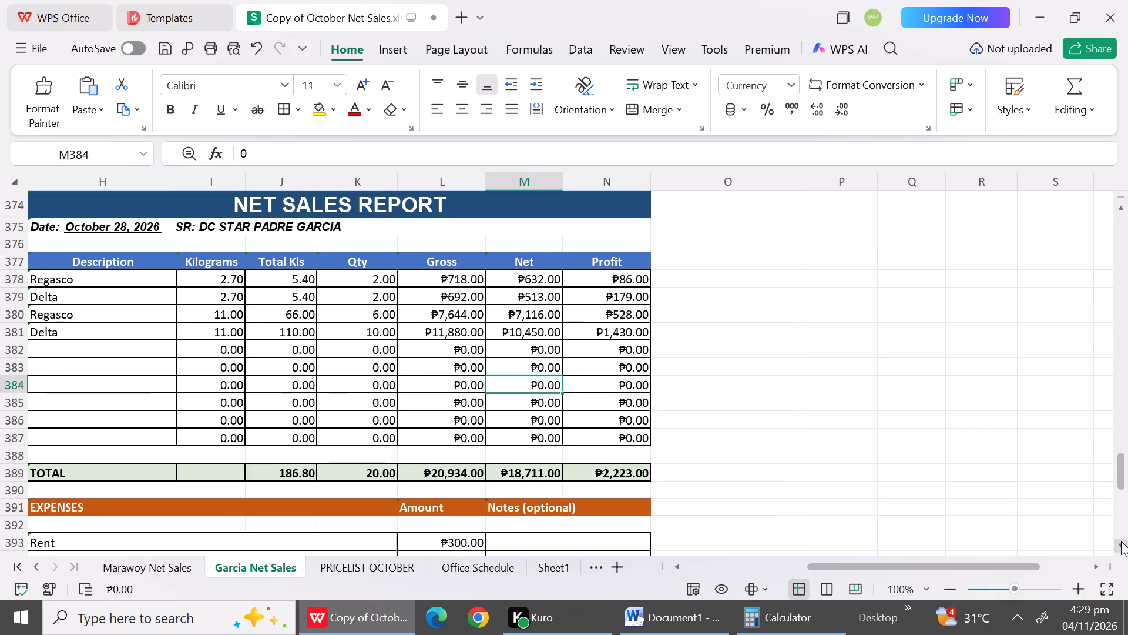
pyautogui.tripleClick(1121, 541)
pyautogui.tripleClick(1121, 541)
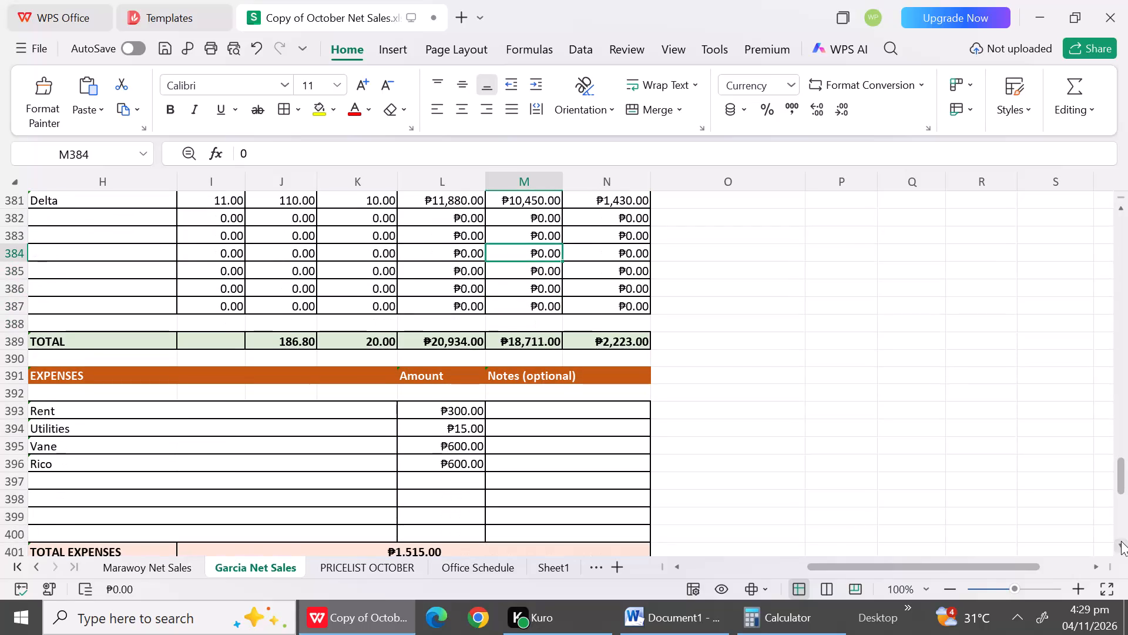
pyautogui.click(314, 479)
pyautogui.write('Fuel')
pyautogui.click(238, 512)
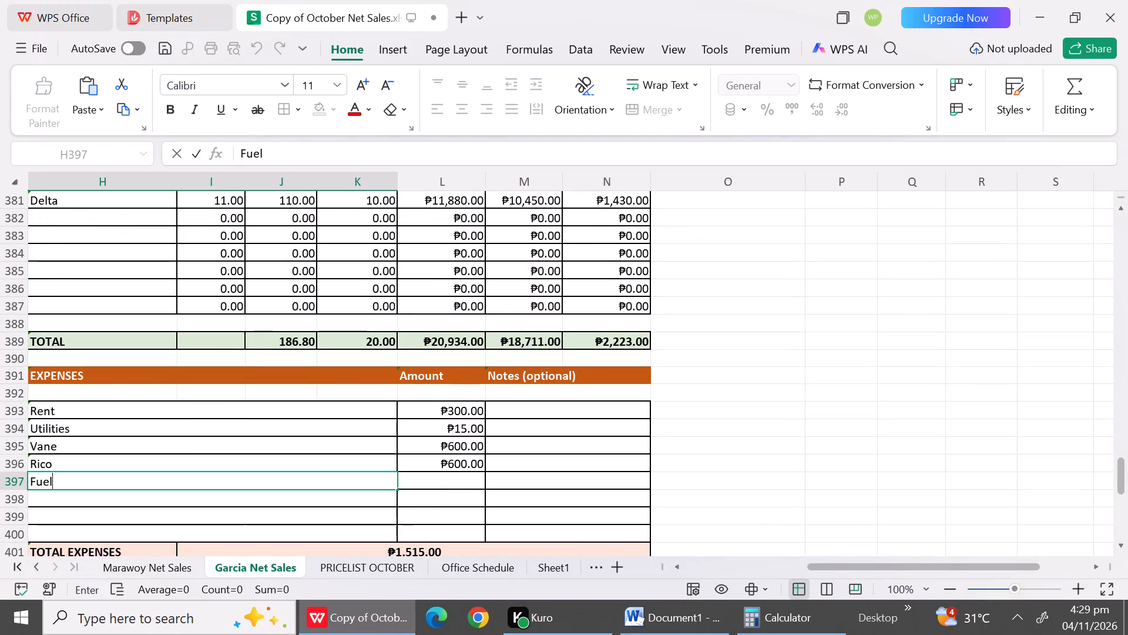
pyautogui.click(448, 484)
pyautogui.write('500')
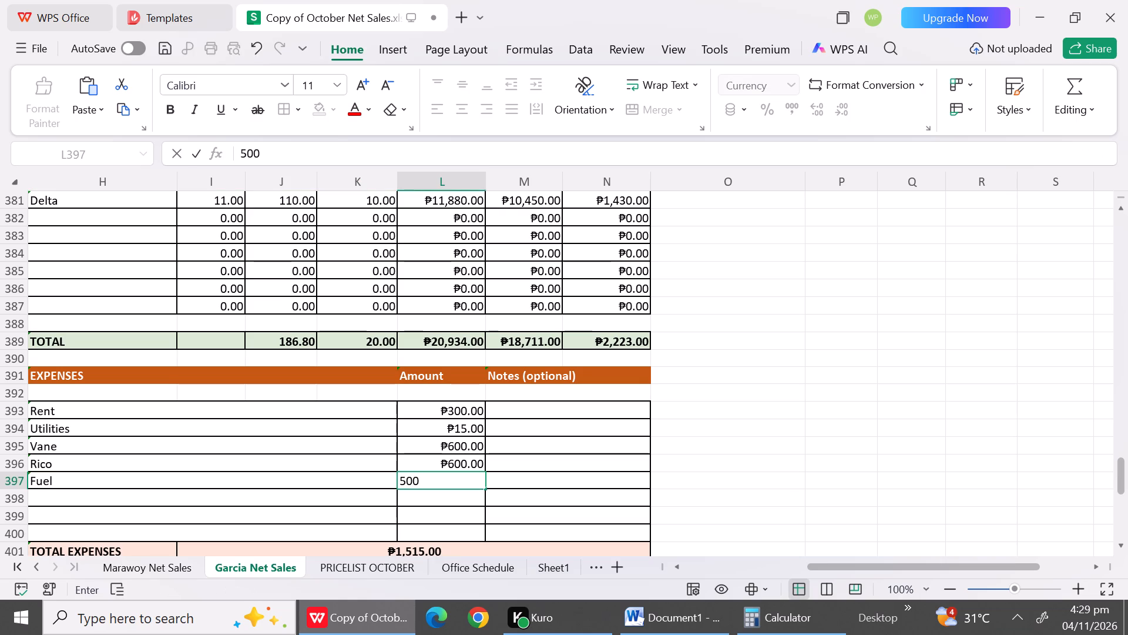
pyautogui.click(391, 490)
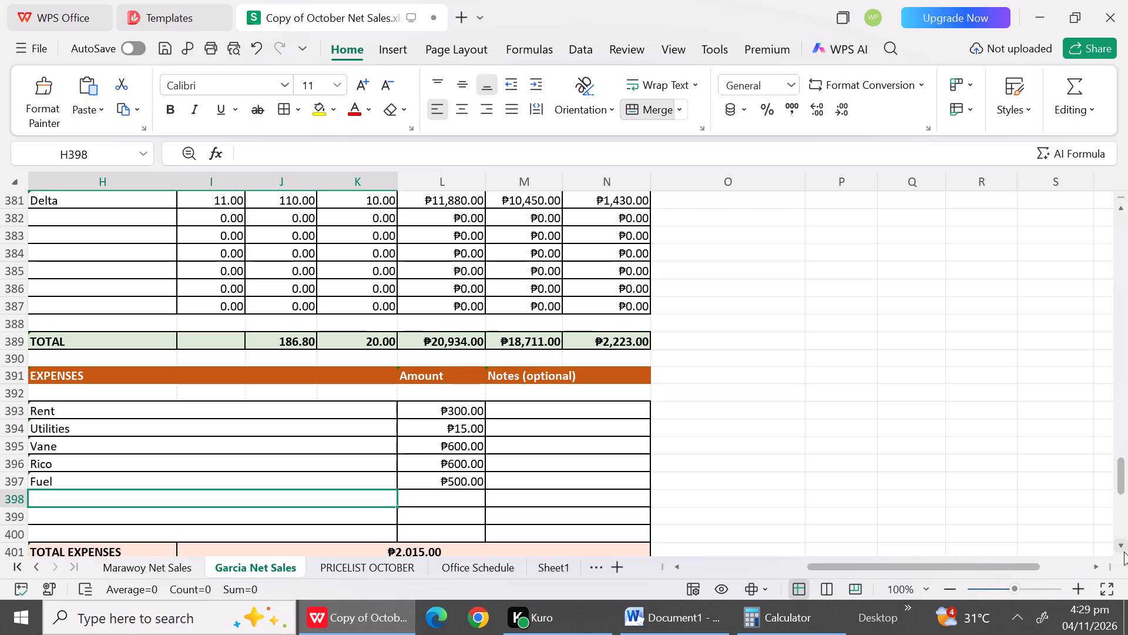
pyautogui.click(1122, 546)
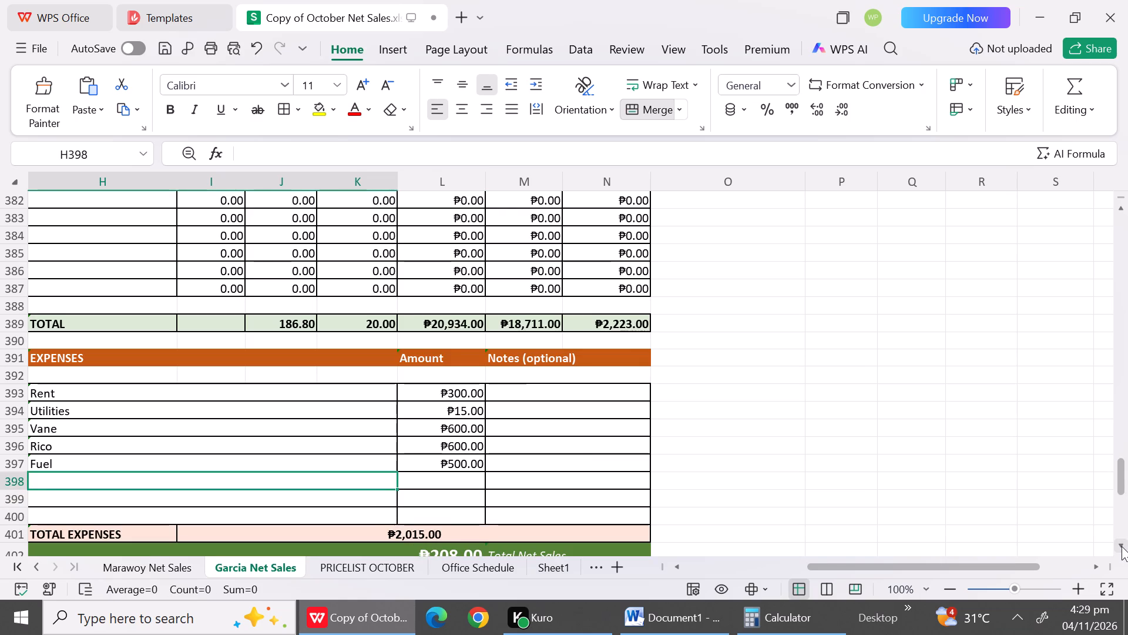
pyautogui.click(1122, 546)
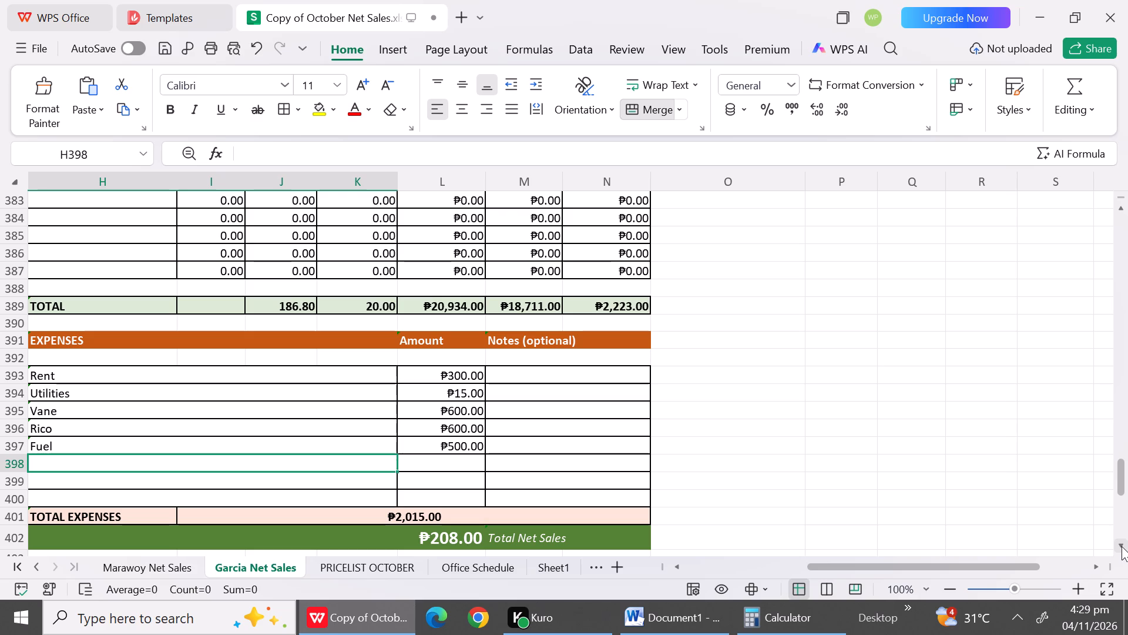
# In the October price list, colour the 11/02/2026 Prycegas prices in E12:E16 red.
pyautogui.click(344, 572)
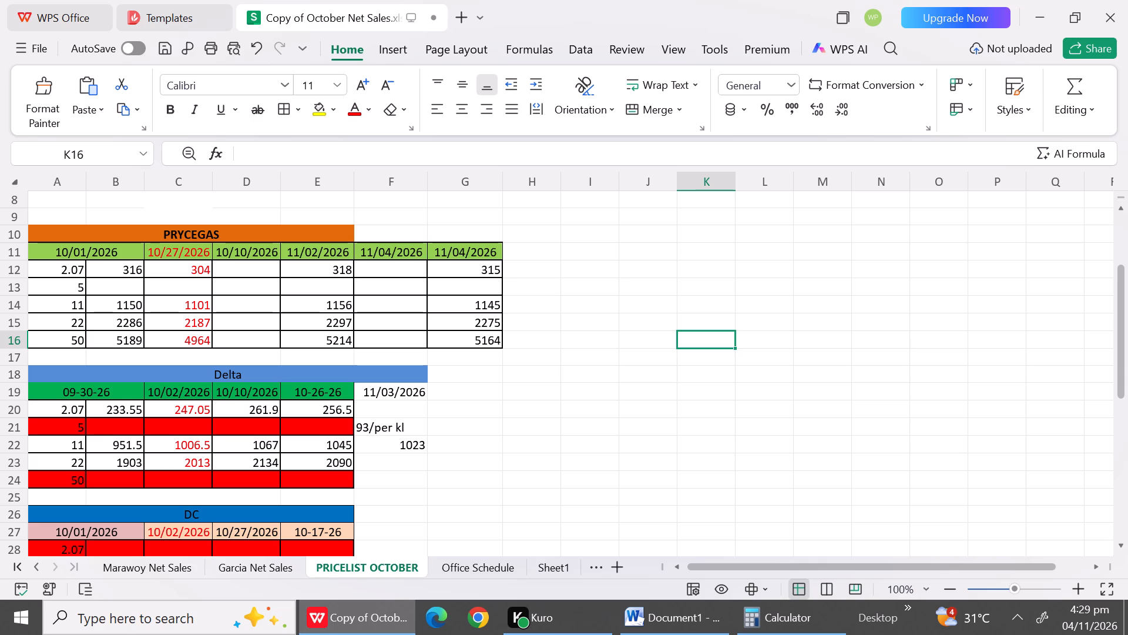
pyautogui.click(340, 281)
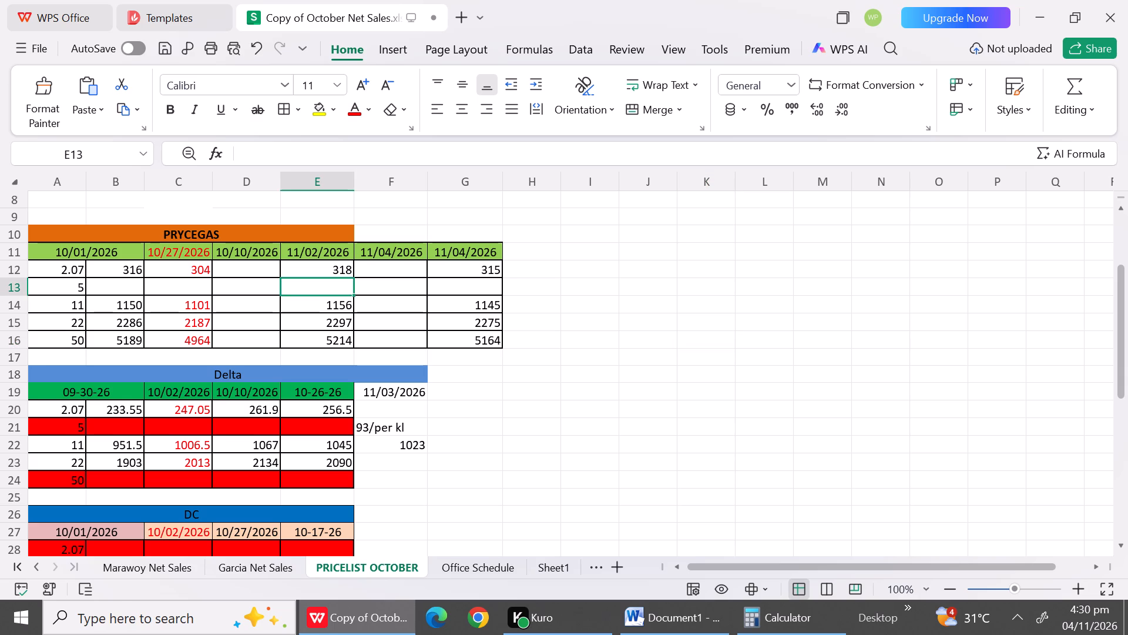
pyautogui.click(333, 272)
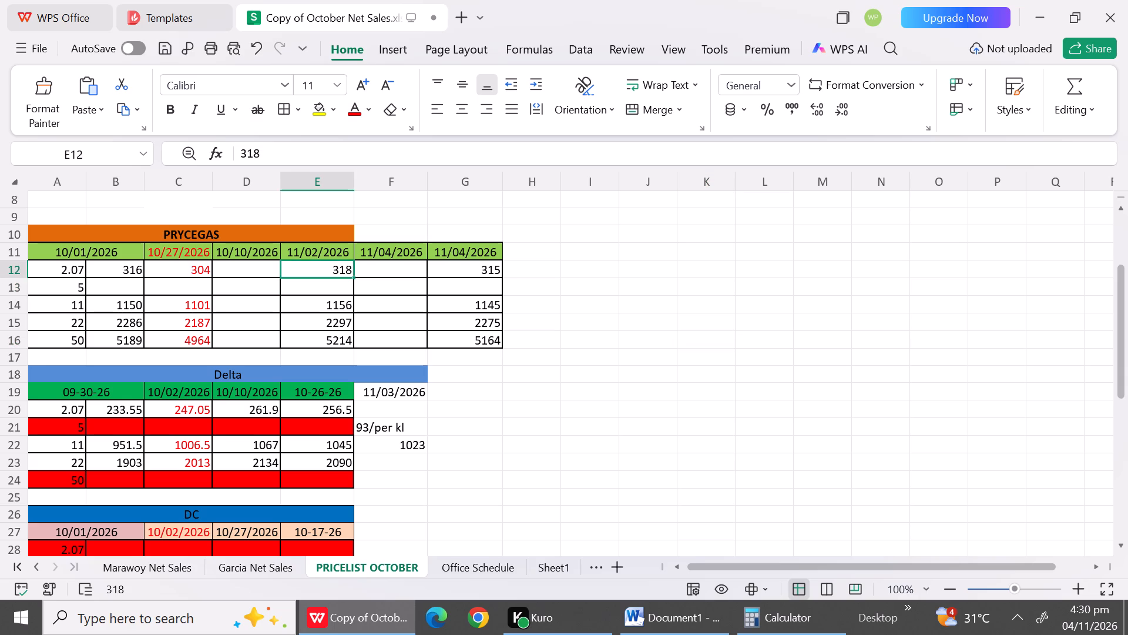
pyautogui.moveTo(328, 268); pyautogui.dragTo(330, 342)
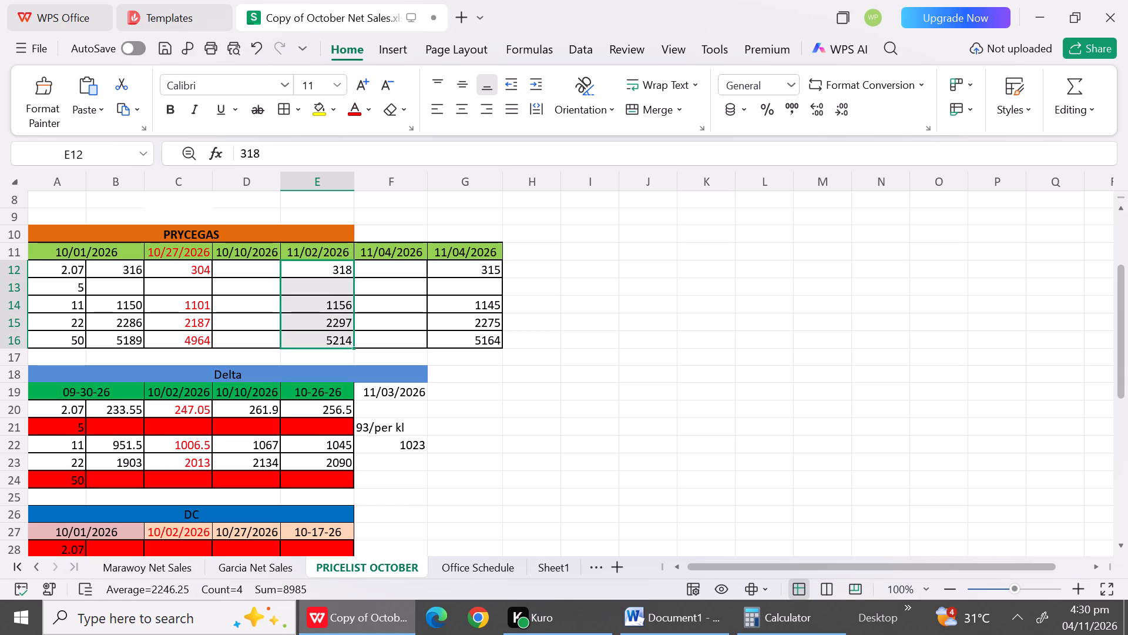
pyautogui.click(355, 113)
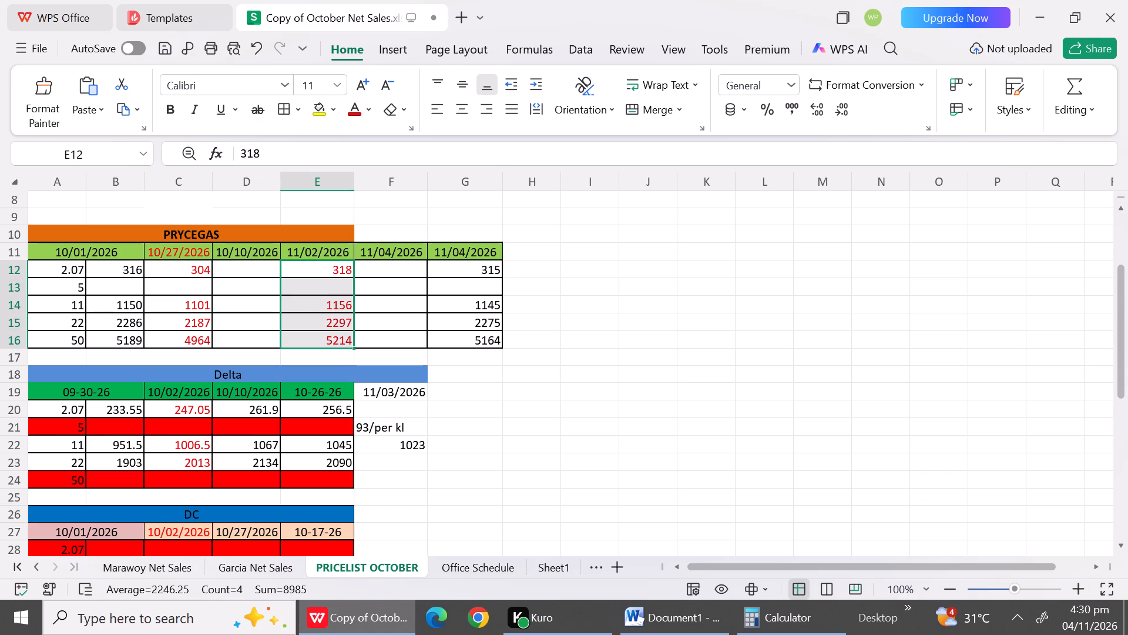
# Change the font colour of the 10/27/2026 Prycegas prices in column C to black.
pyautogui.moveTo(190, 262); pyautogui.dragTo(194, 342)
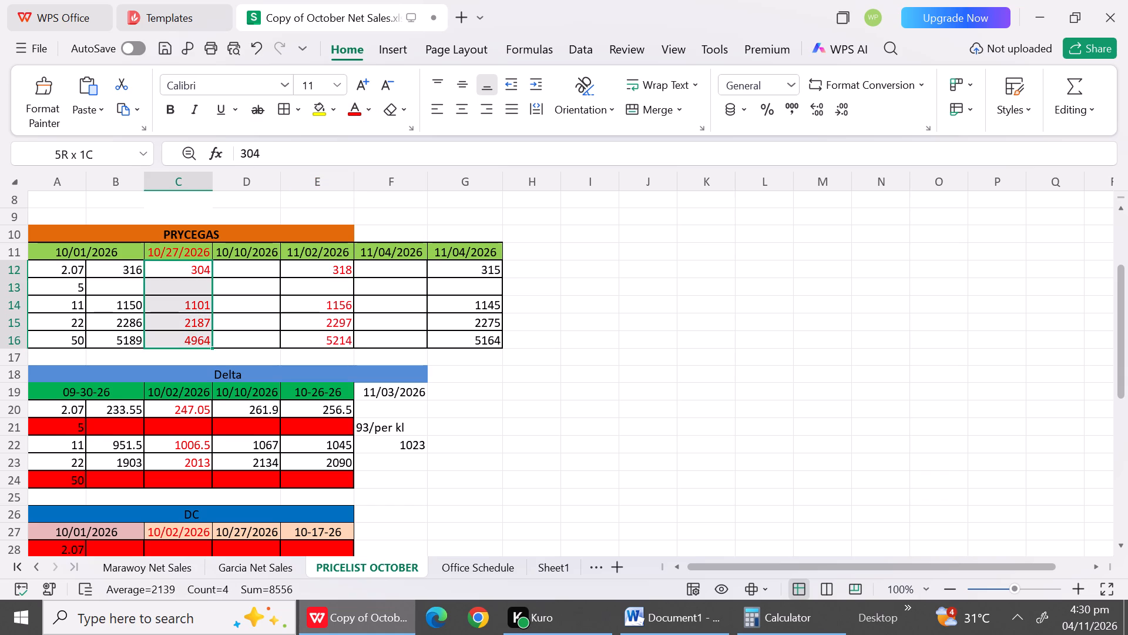
pyautogui.moveTo(194, 342); pyautogui.dragTo(194, 349)
pyautogui.click(364, 111)
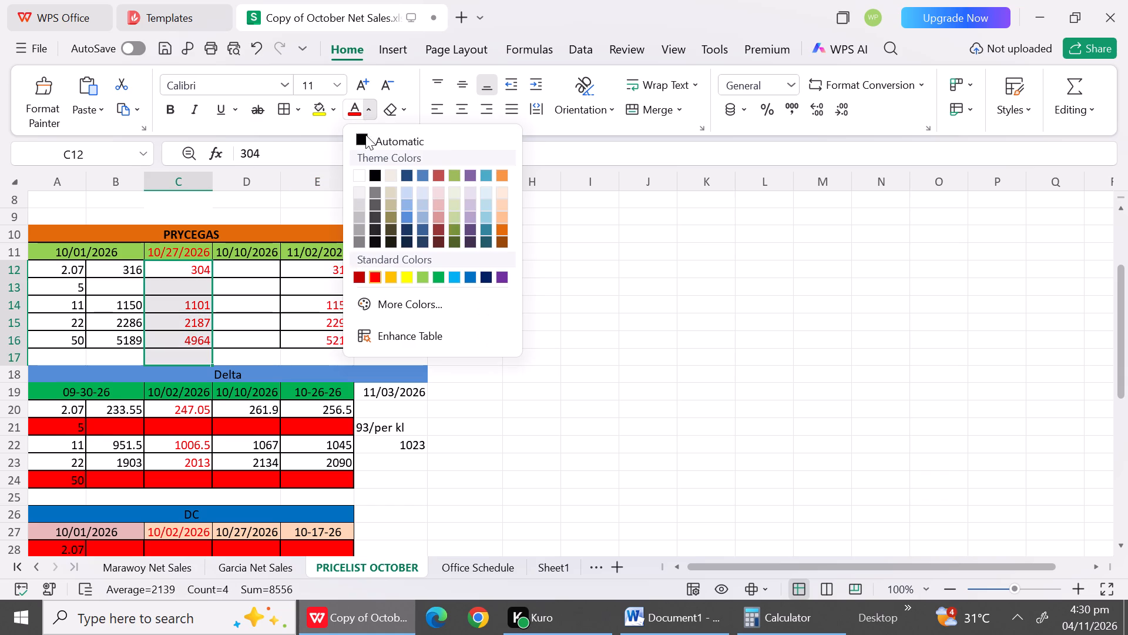
pyautogui.click(372, 177)
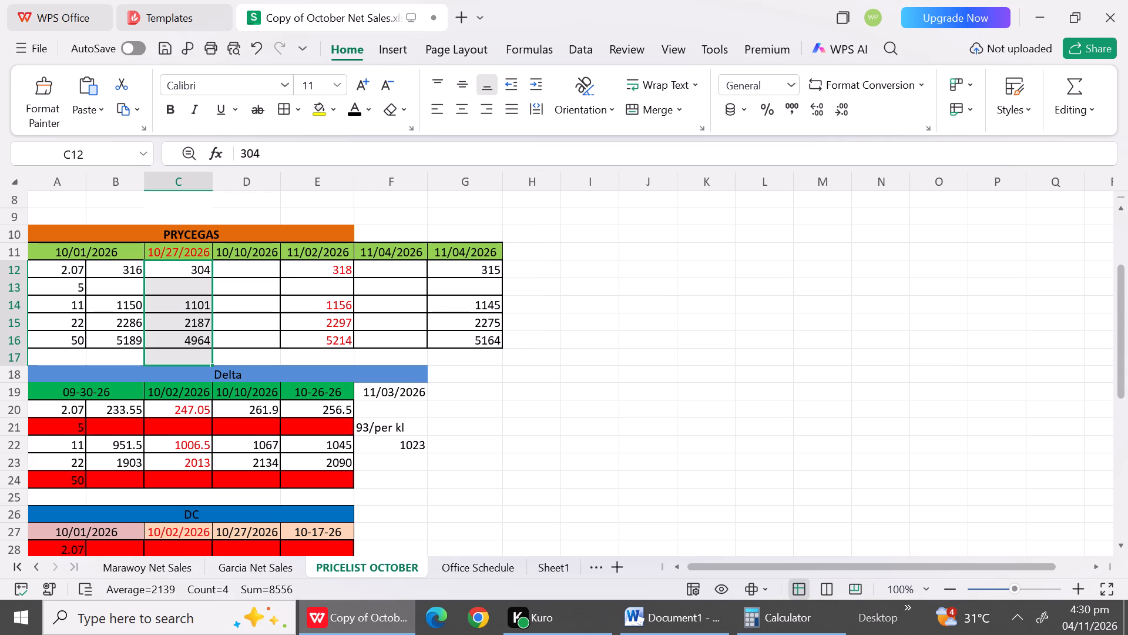
pyautogui.click(495, 372)
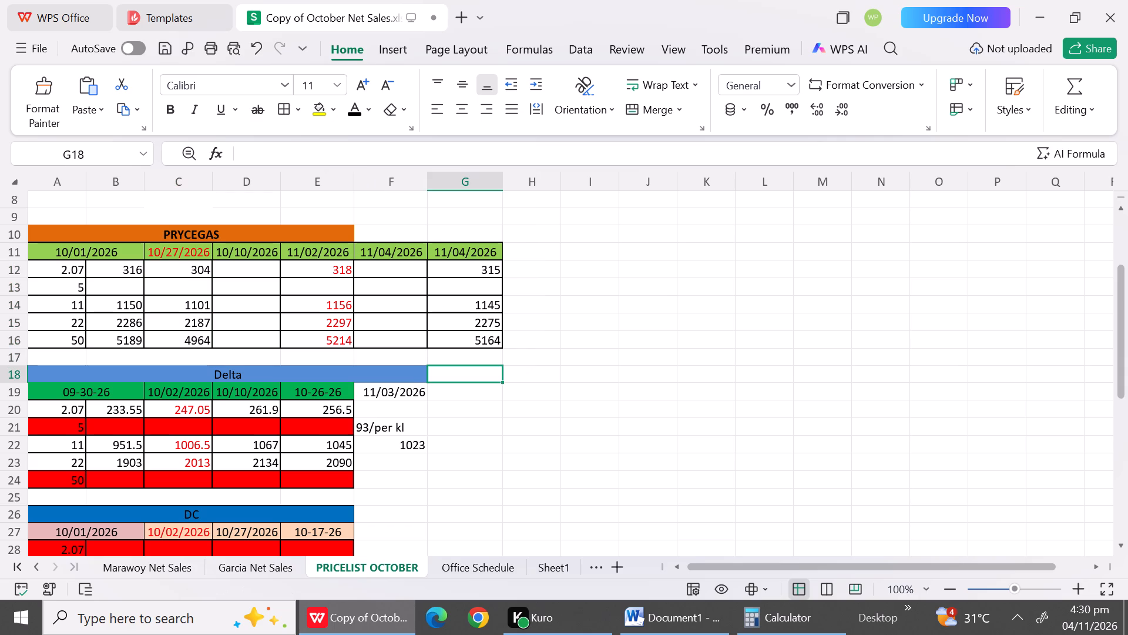
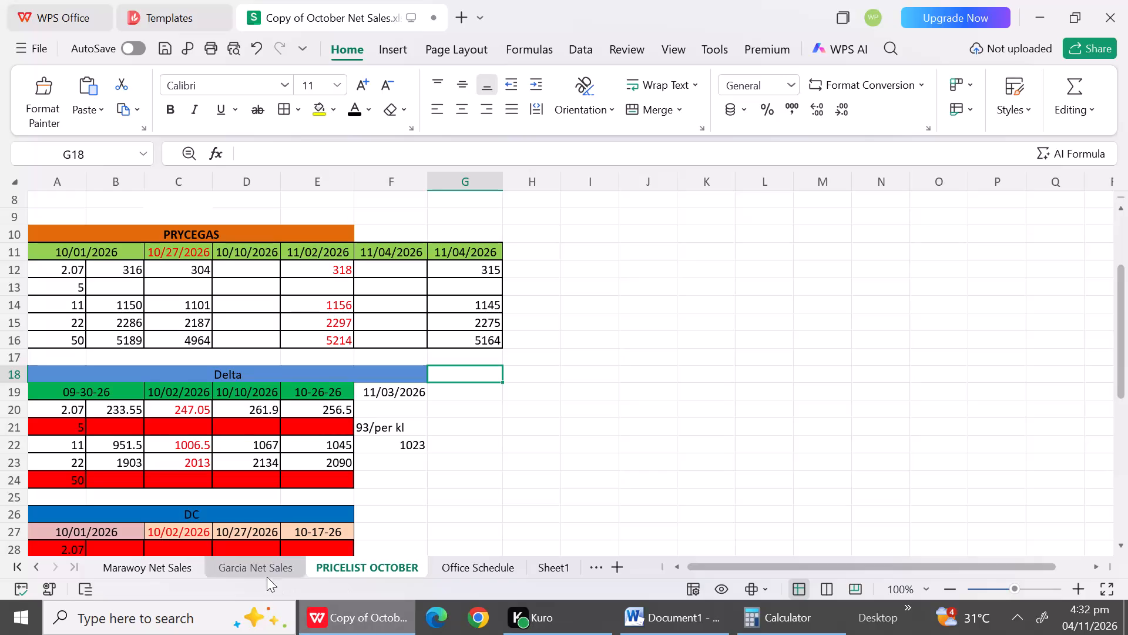
# In the Garcia net sales sheet, change the date of the report in row 406 to October 29, 2026.
pyautogui.click(236, 575)
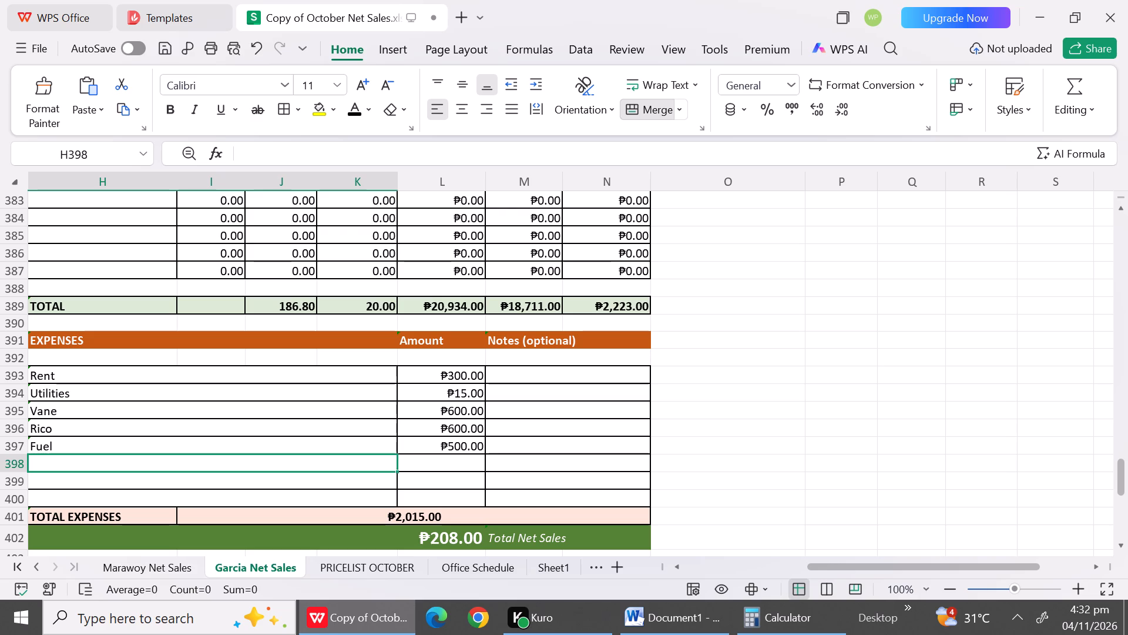
pyautogui.click(805, 438)
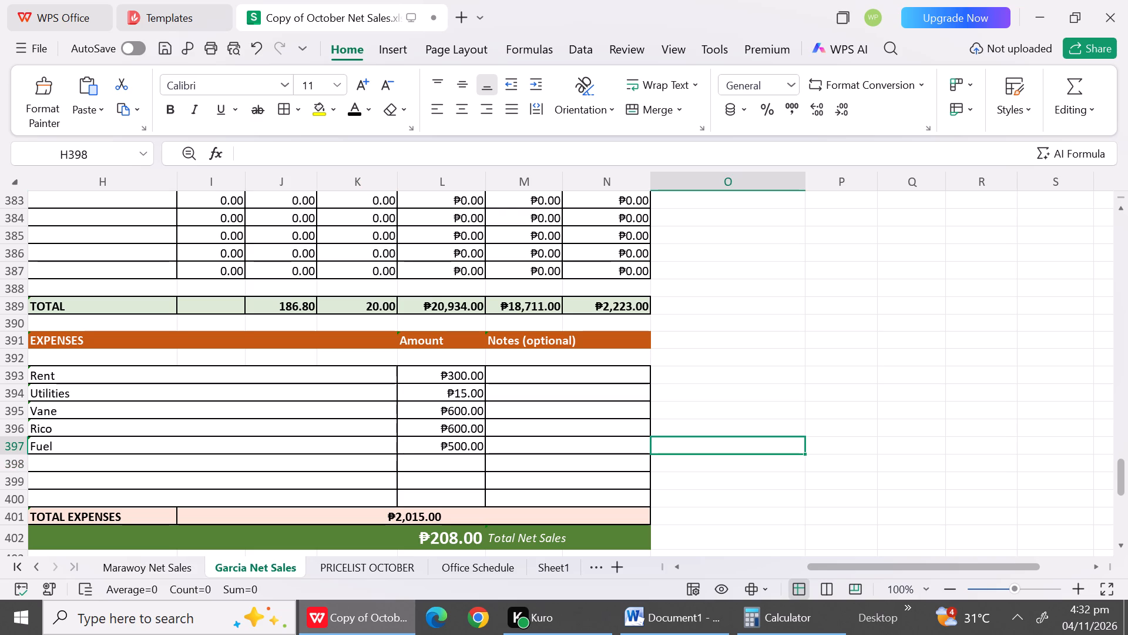
pyautogui.tripleClick(1122, 544)
pyautogui.tripleClick(1122, 544)
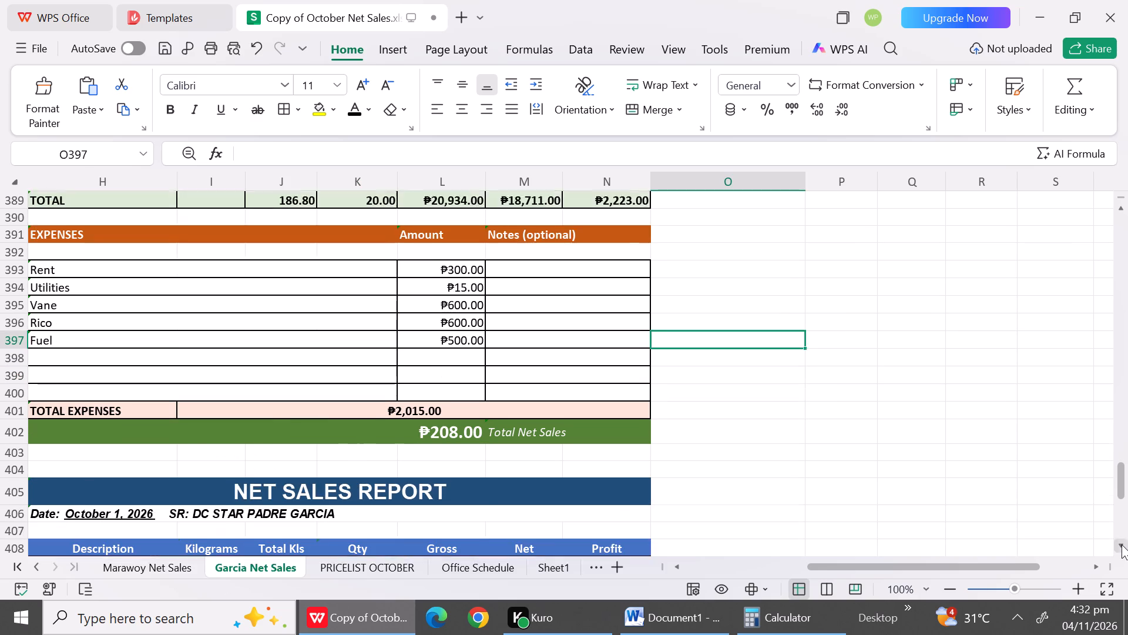
pyautogui.tripleClick(1122, 544)
pyautogui.click(1122, 544)
pyautogui.doubleClick(1122, 544)
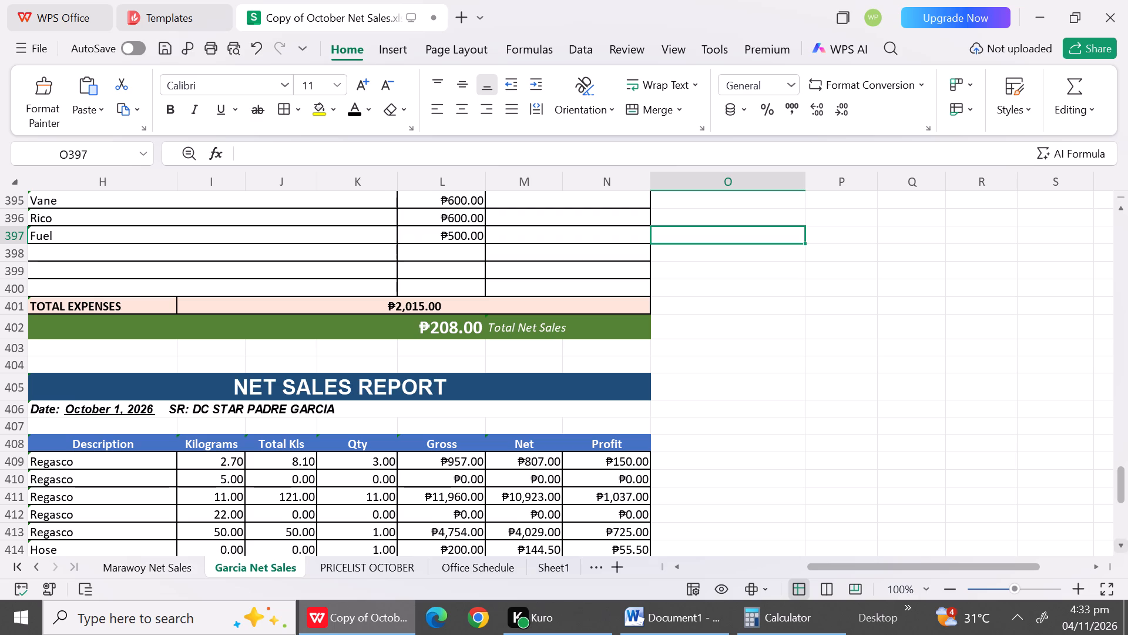
pyautogui.doubleClick(122, 413)
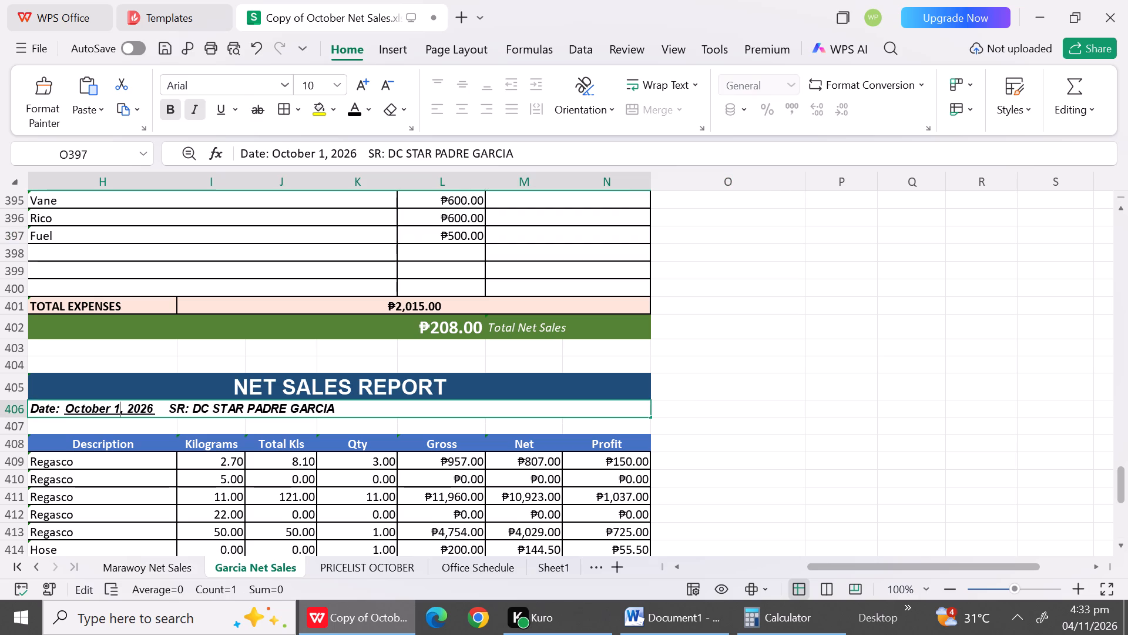
pyautogui.press('BackSpace')
pyautogui.write('29')
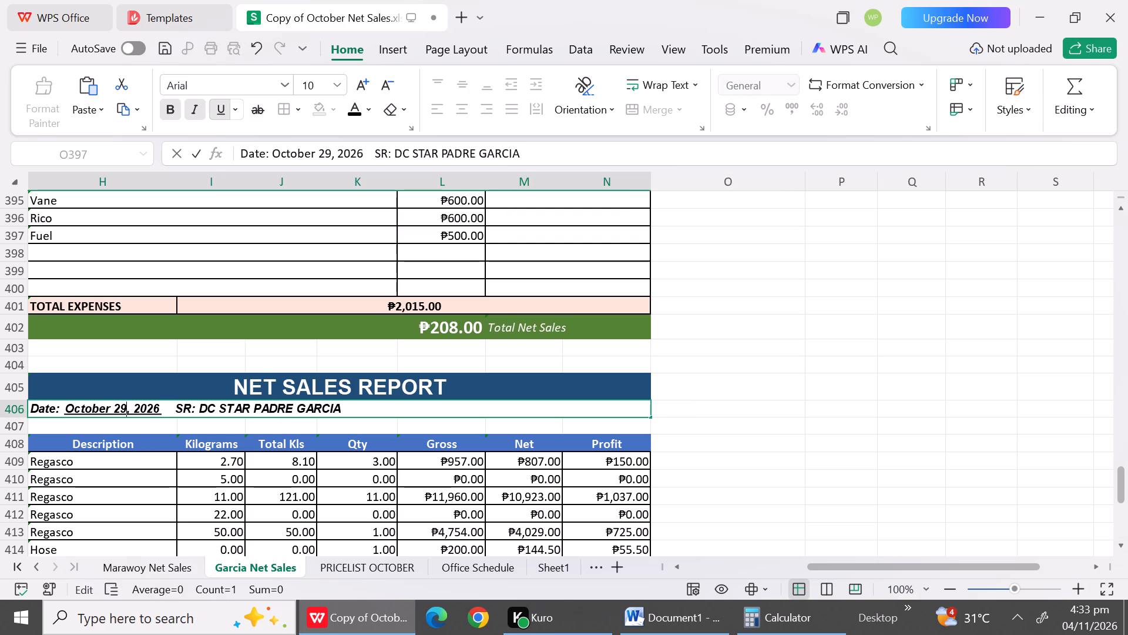
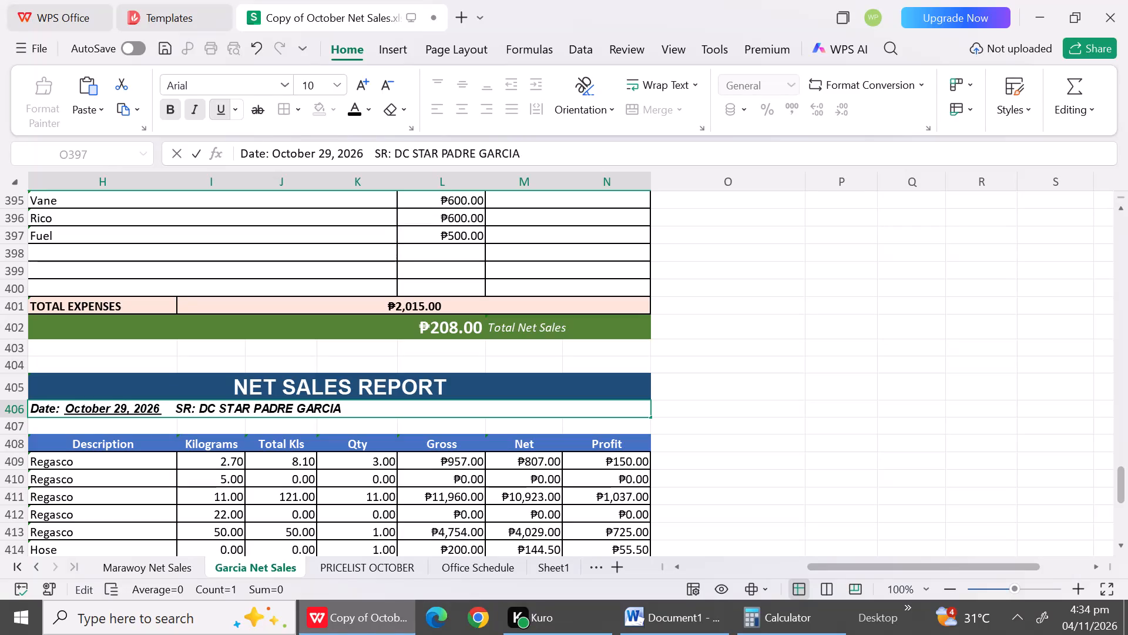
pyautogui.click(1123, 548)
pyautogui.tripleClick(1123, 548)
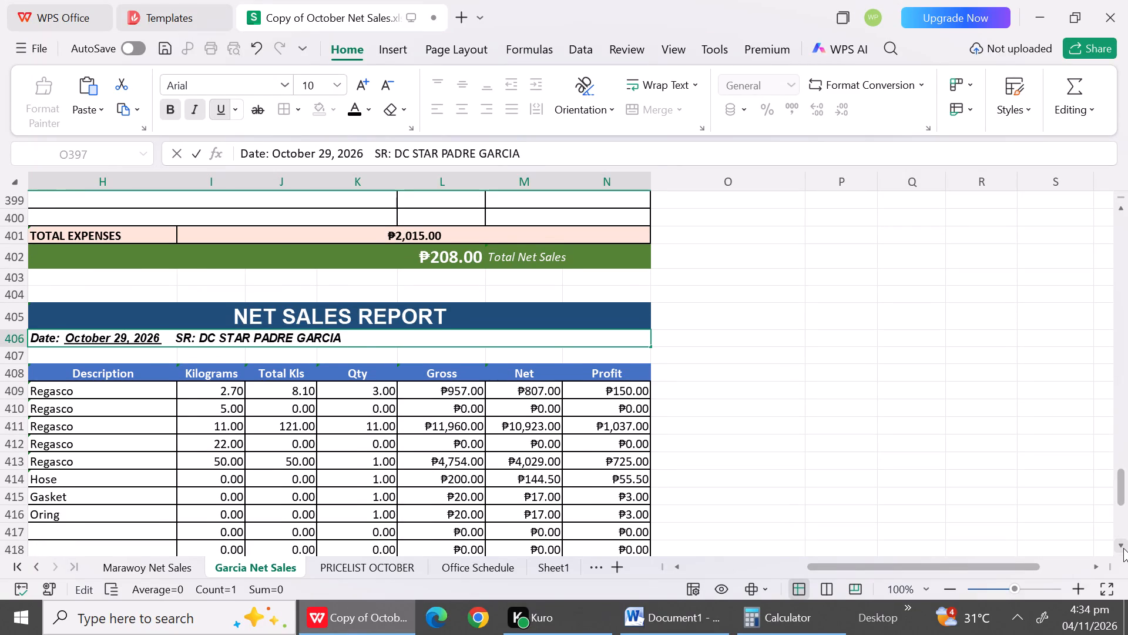
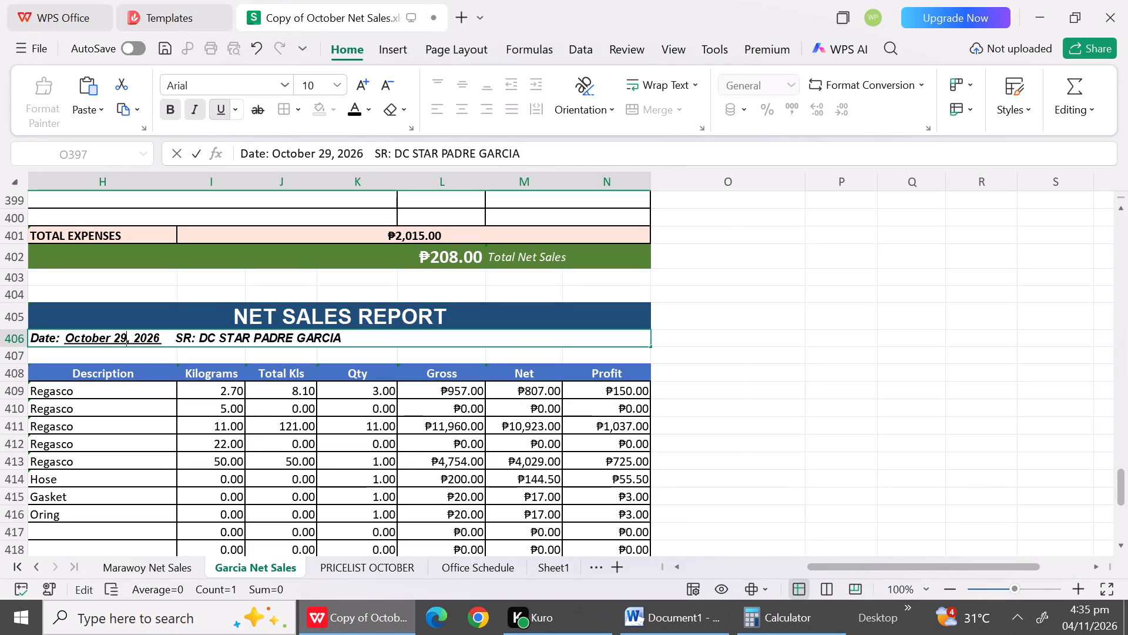
# Fill the first row of the October 29 Padre Garcia report with Delta, 11 kilograms, quantity 8 and gross 9665.
pyautogui.click(55, 396)
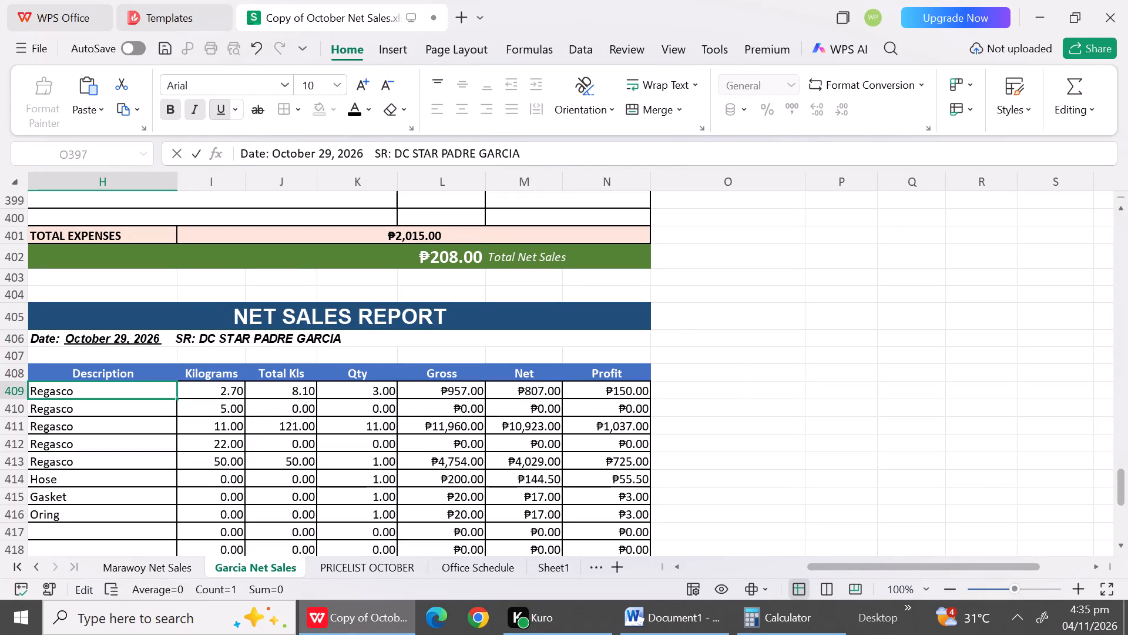
pyautogui.write('De')
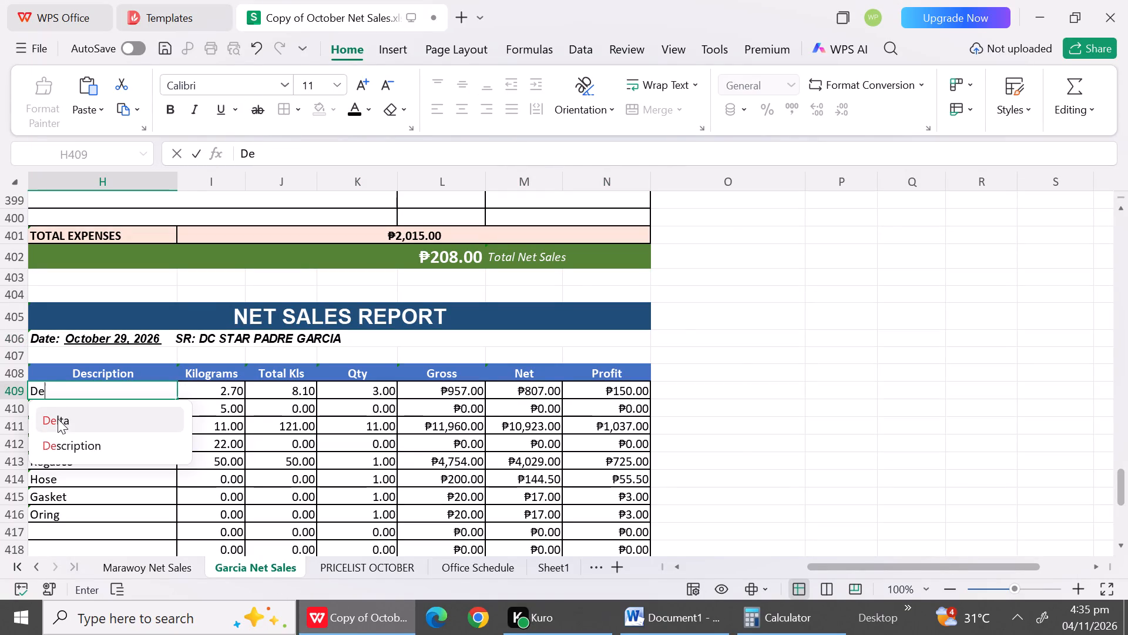
pyautogui.click(58, 419)
pyautogui.click(212, 392)
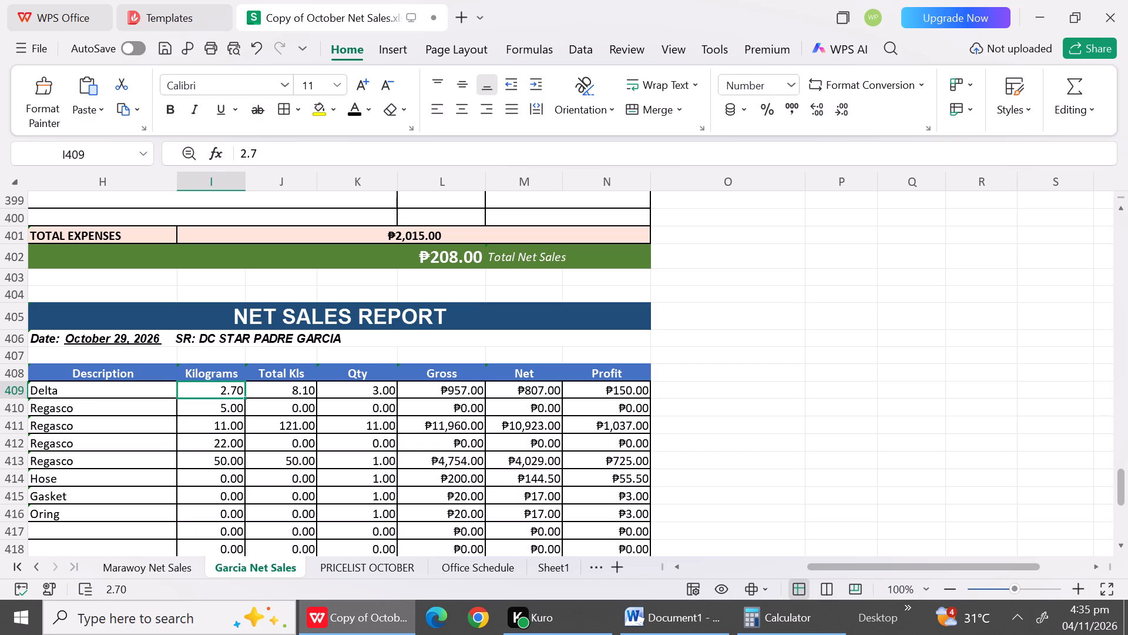
pyautogui.write('11')
pyautogui.click(350, 395)
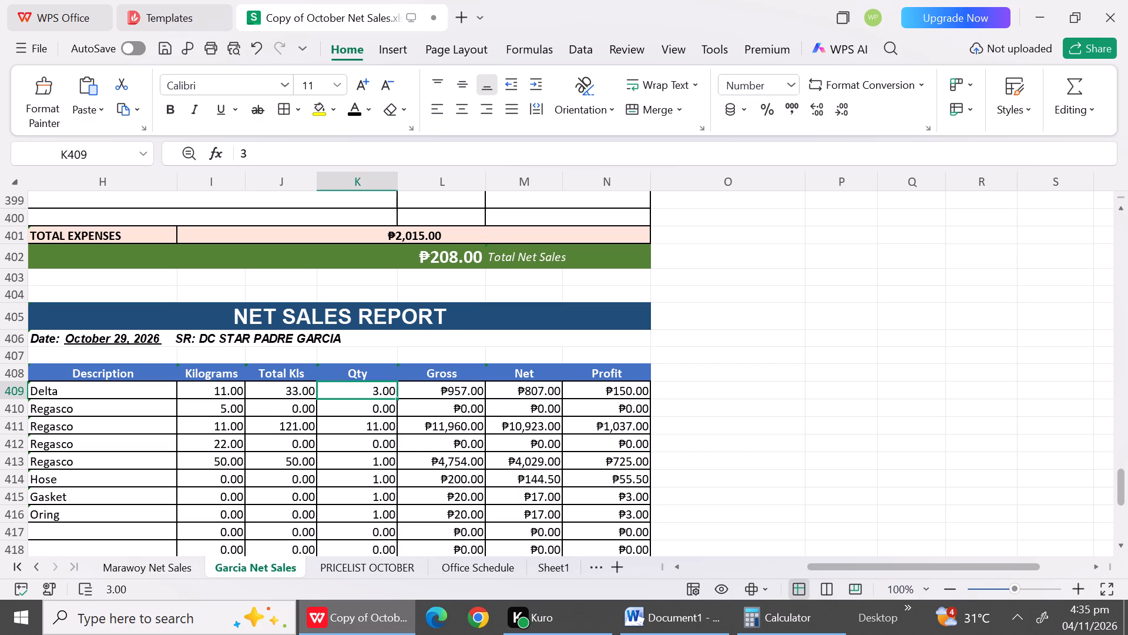
pyautogui.press('8')
pyautogui.click(350, 451)
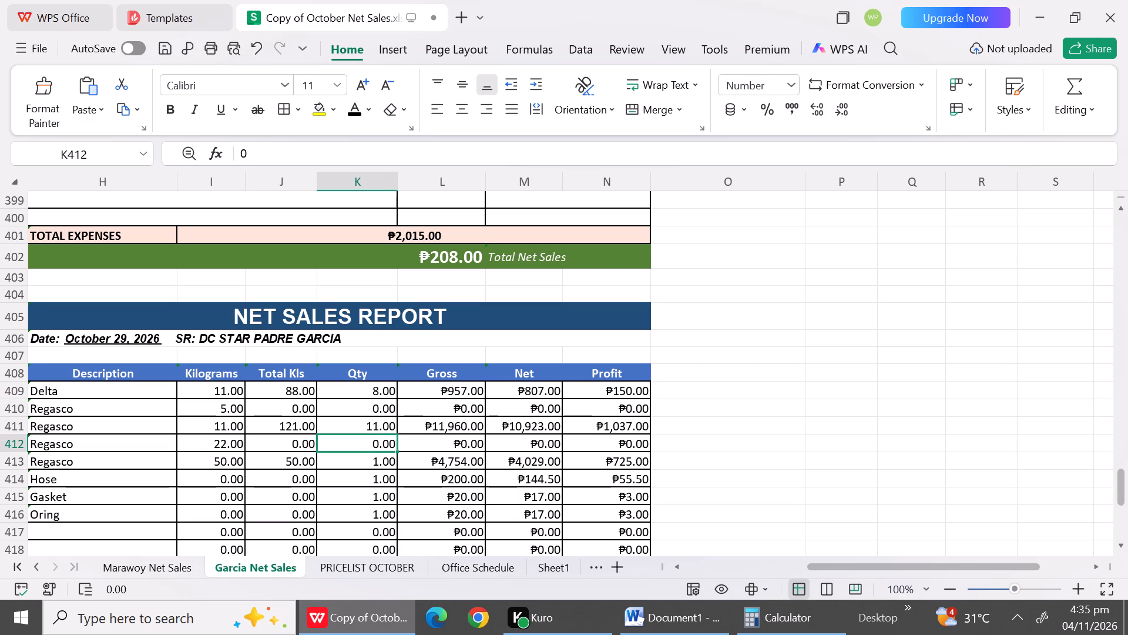
pyautogui.click(449, 387)
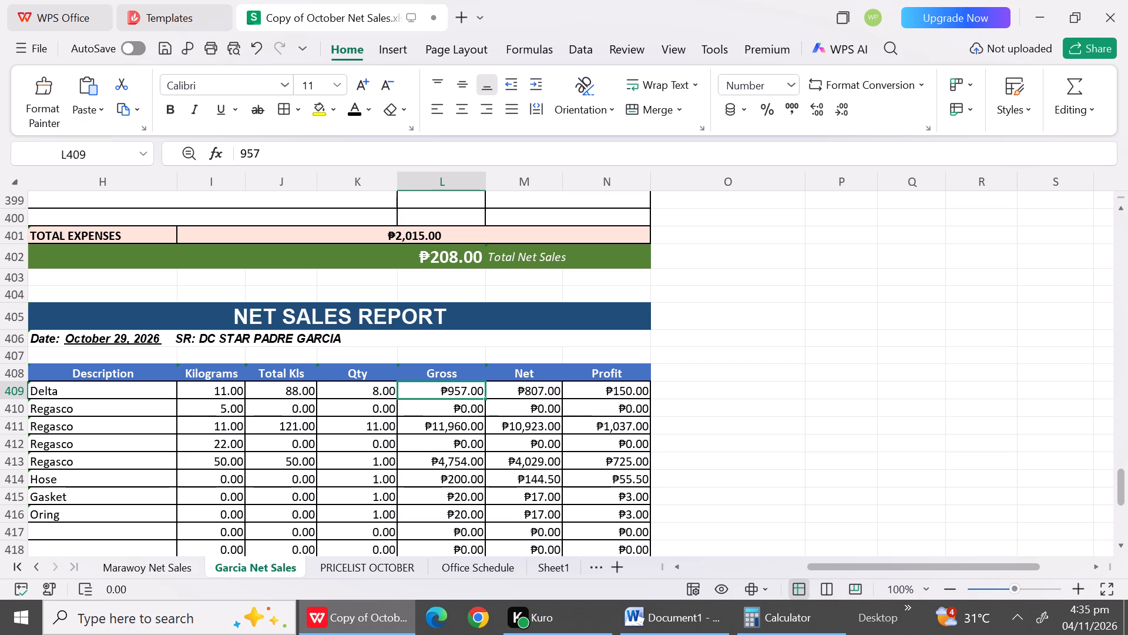
pyautogui.write('9665')
pyautogui.click(450, 467)
pyautogui.click(531, 391)
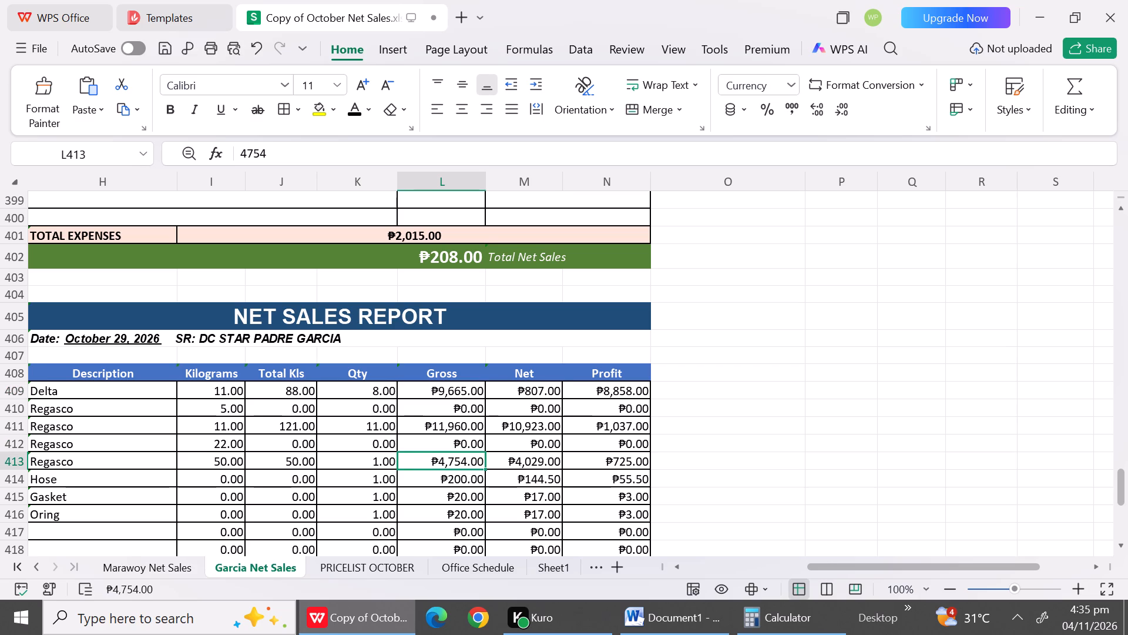
# Set the Regasco entry in row 410 to 11 kilograms and quantity 10.
pyautogui.click(112, 410)
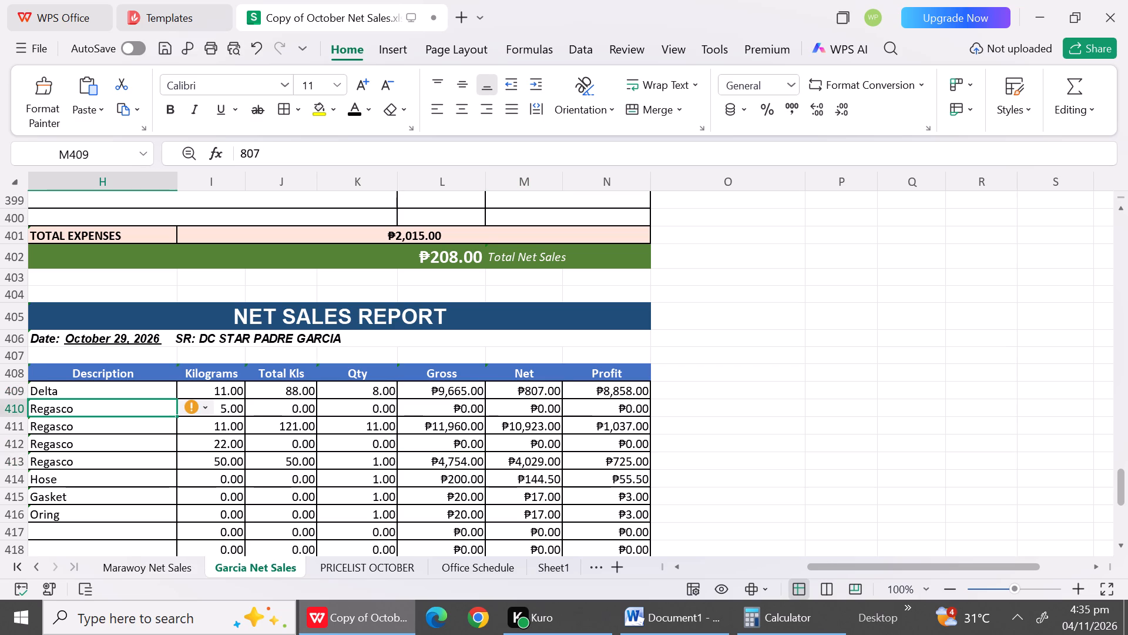
pyautogui.click(227, 417)
pyautogui.click(225, 411)
pyautogui.write('10')
pyautogui.click(362, 412)
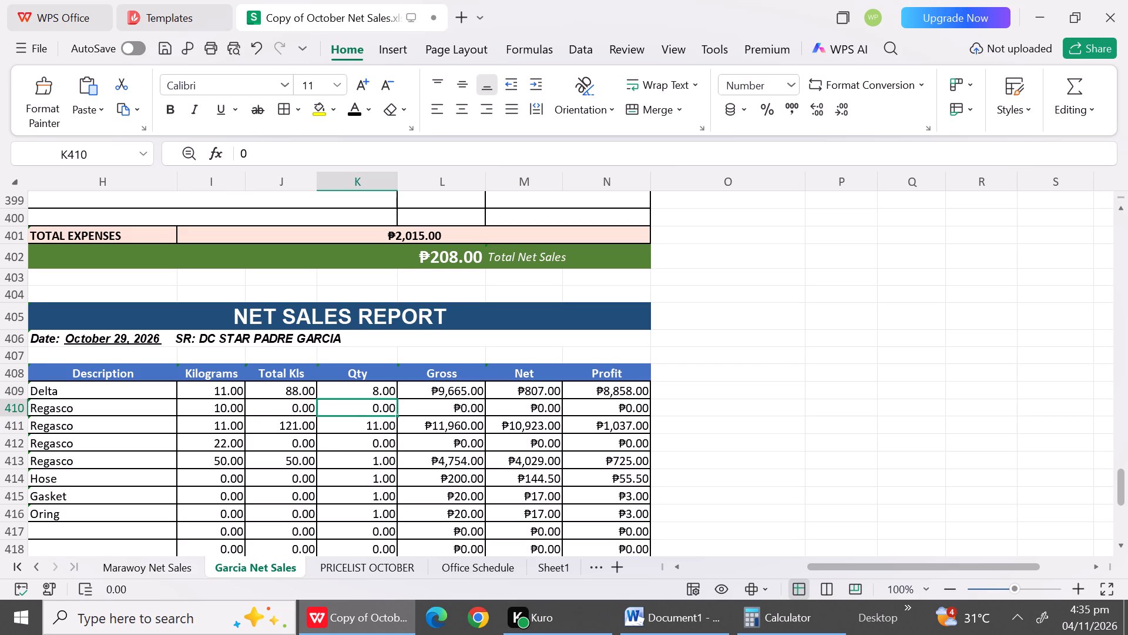
pyautogui.click(220, 410)
pyautogui.write('11')
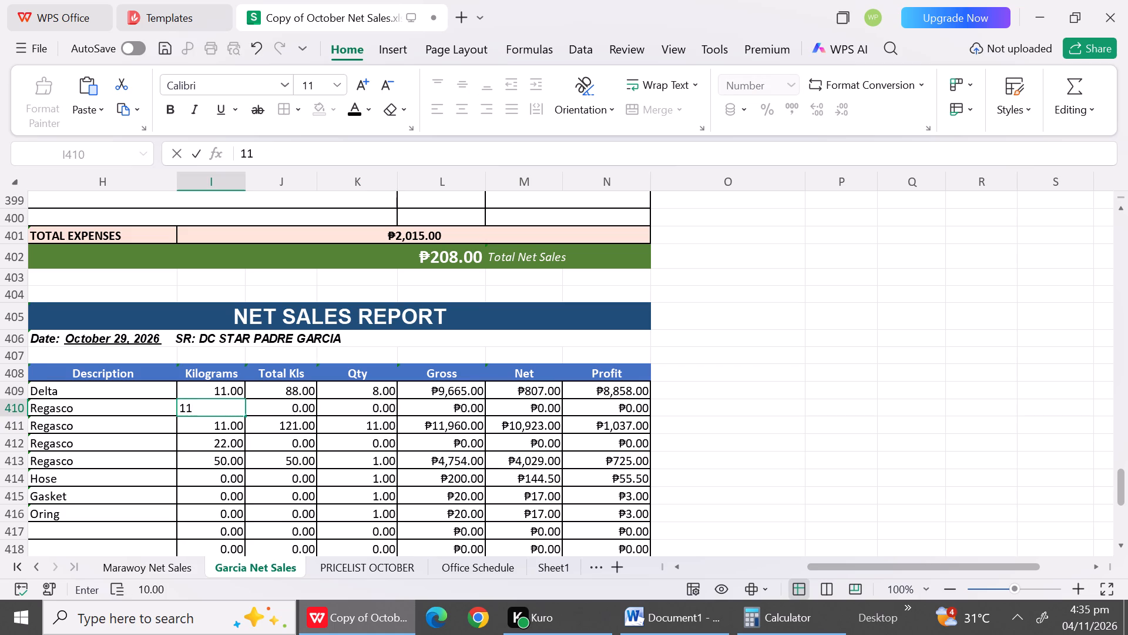
pyautogui.click(374, 412)
pyautogui.write('11')
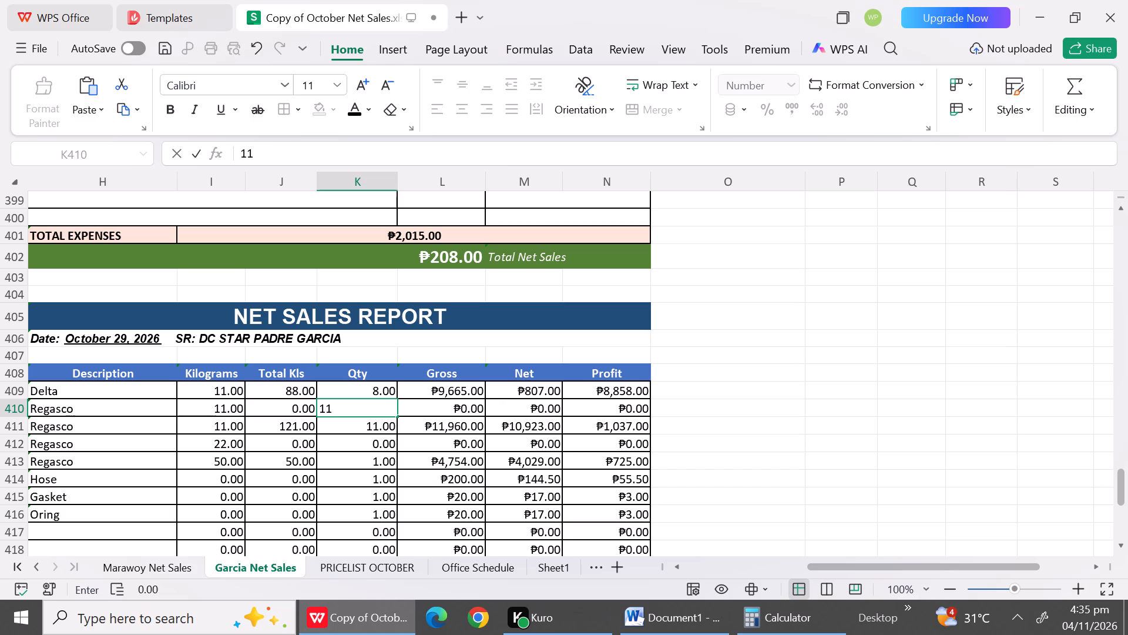
pyautogui.press('BackSpace')
pyautogui.press('0')
pyautogui.moveTo(374, 419); pyautogui.dragTo(375, 452)
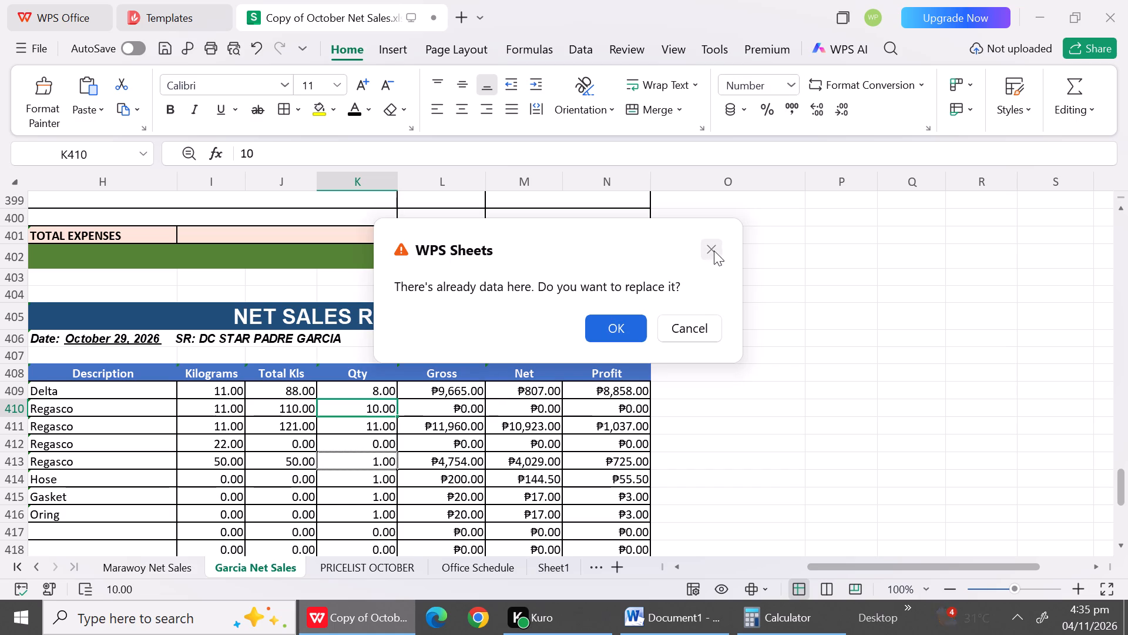
pyautogui.click(678, 331)
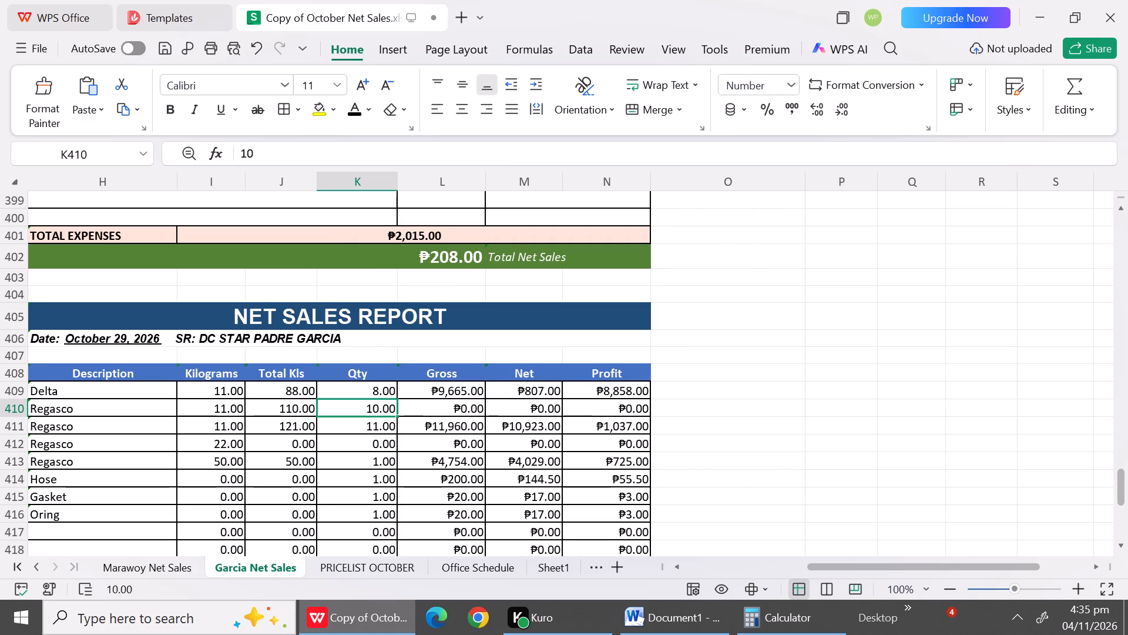
# Change the description in row 411 to DC and set its quantity to 4.
pyautogui.click(145, 432)
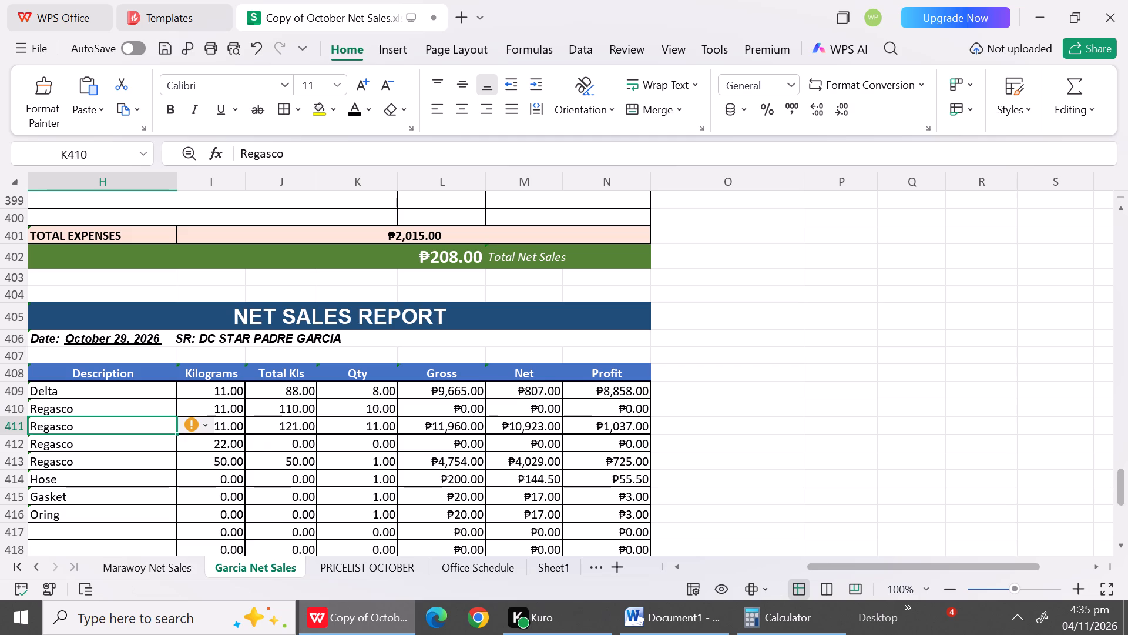
pyautogui.write('DC')
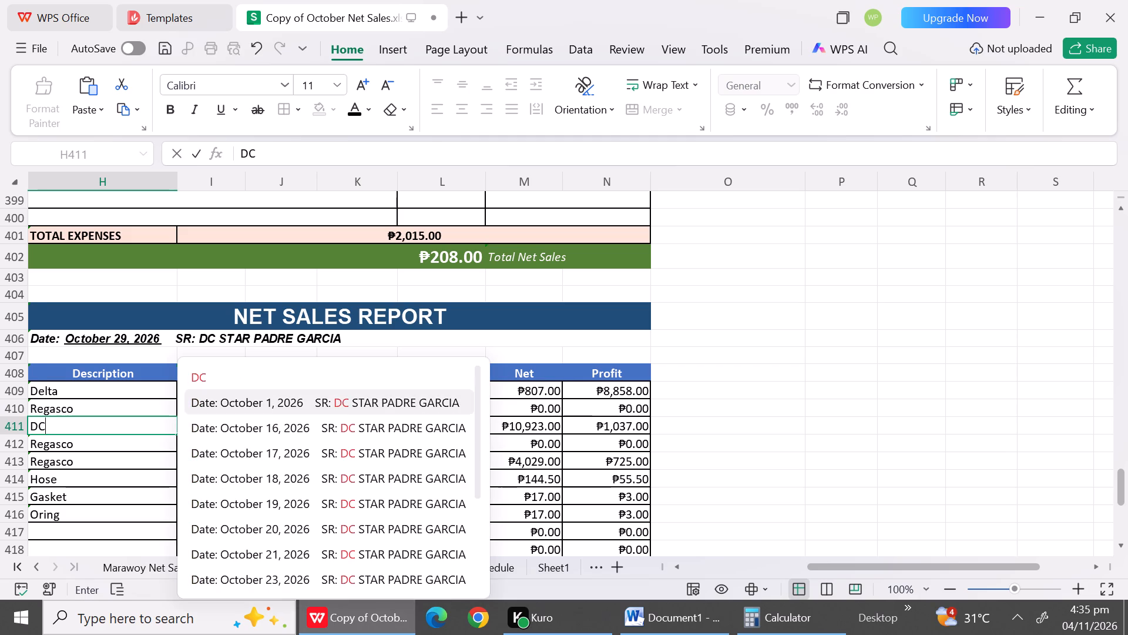
pyautogui.click(568, 417)
pyautogui.click(368, 429)
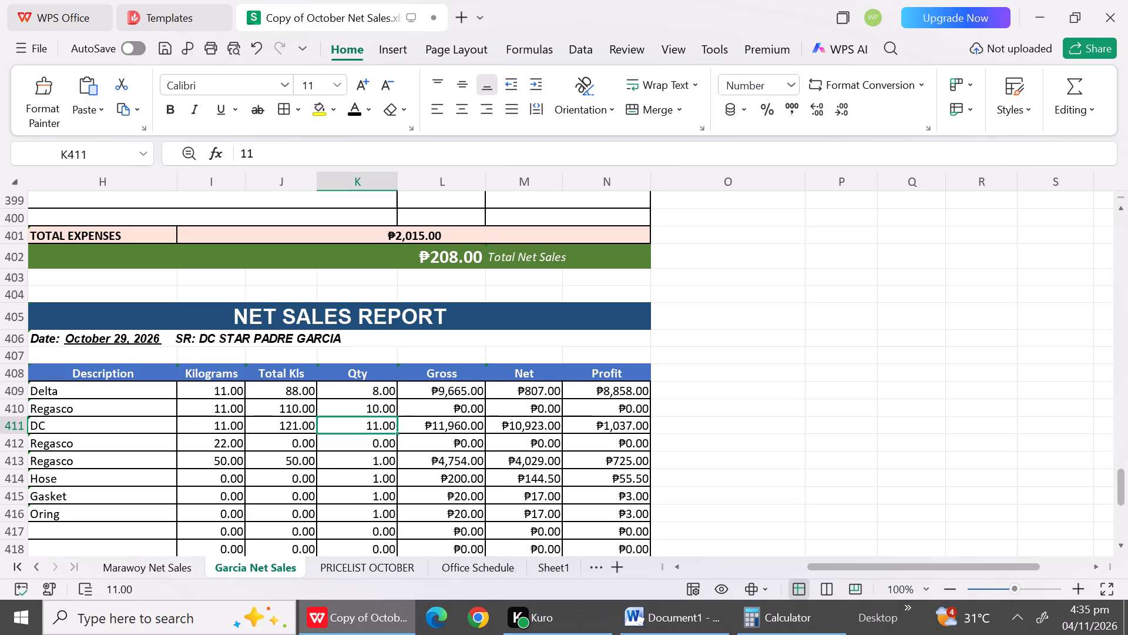
pyautogui.press('4')
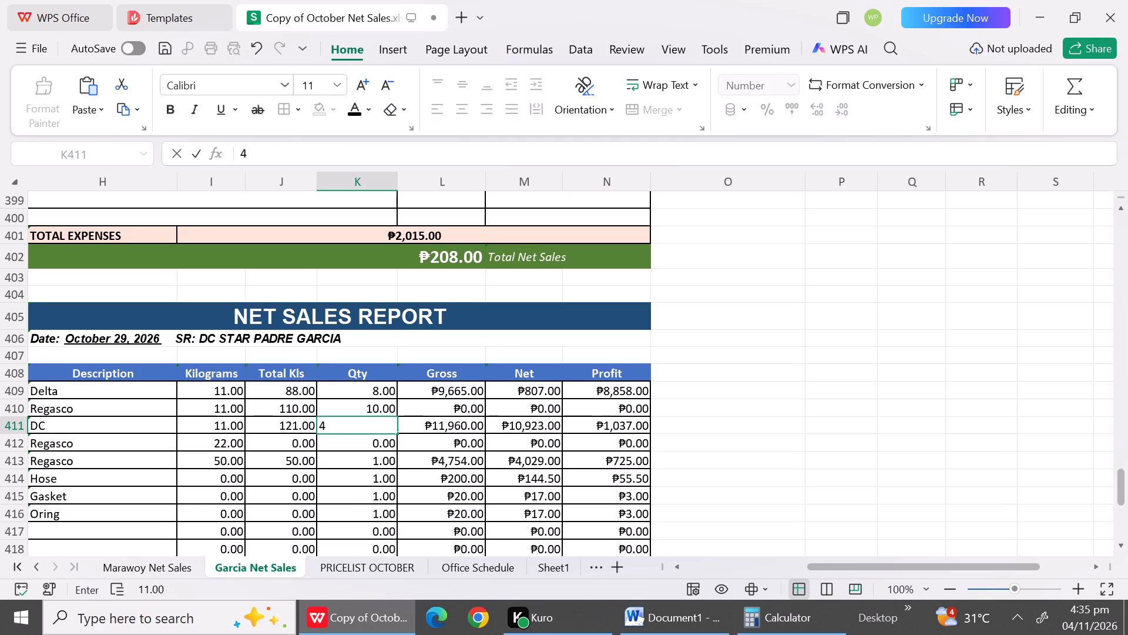
pyautogui.click(385, 484)
# Enter gross amounts of 12740 for the Regasco row 410 and 4920 for the DC row 411.
pyautogui.click(461, 429)
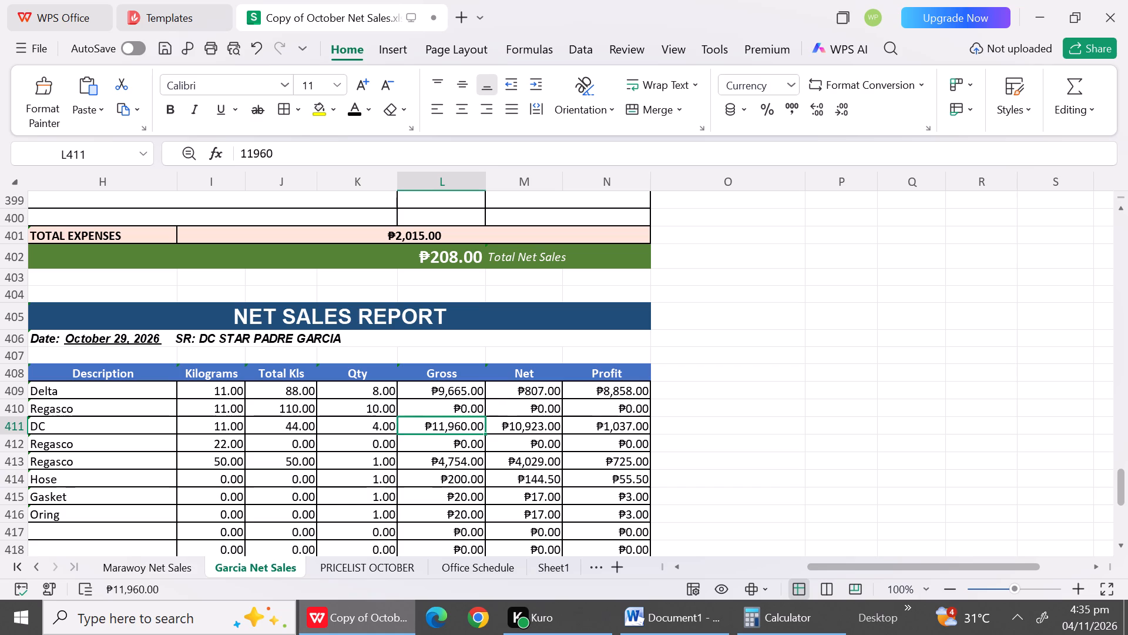
pyautogui.click(457, 409)
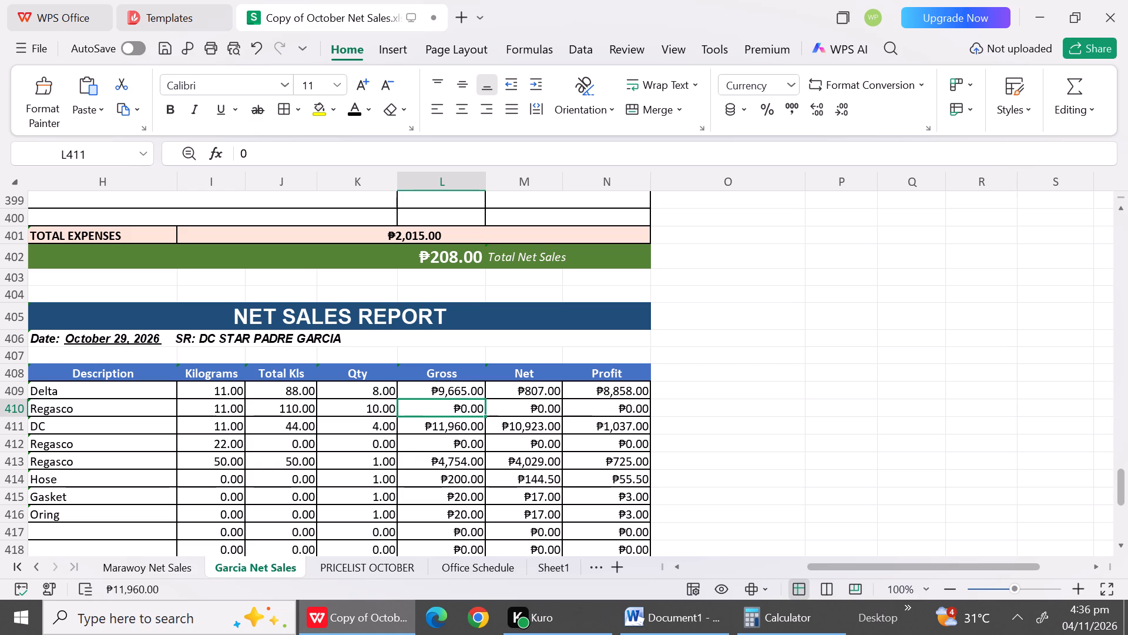
pyautogui.write('12')
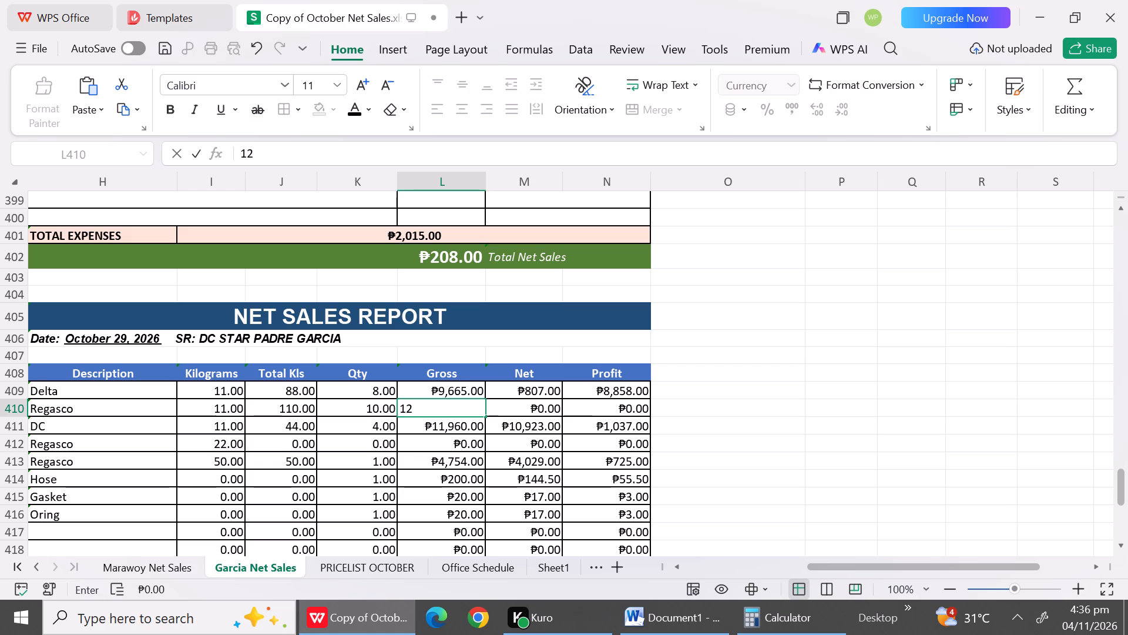
pyautogui.write('740')
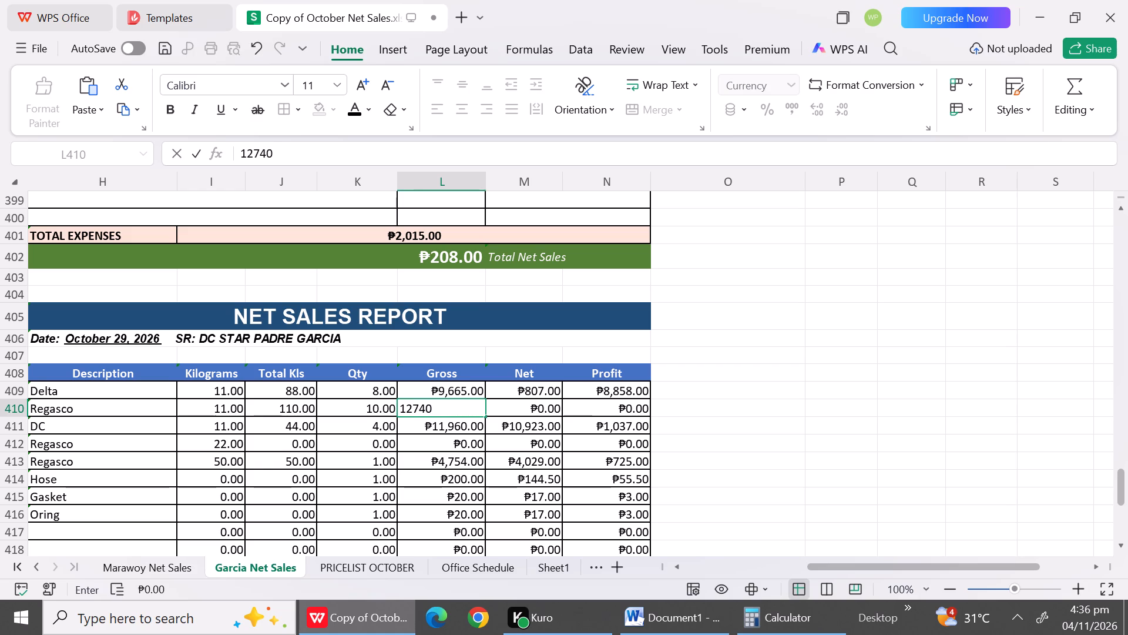
pyautogui.click(455, 423)
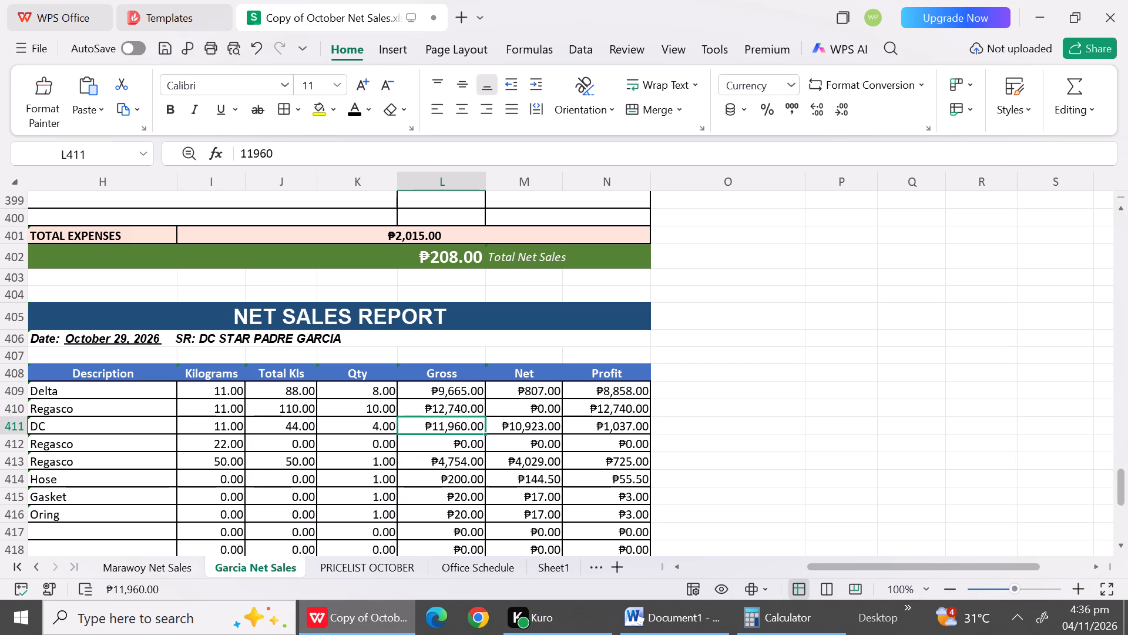
pyautogui.write('4920')
pyautogui.click(443, 497)
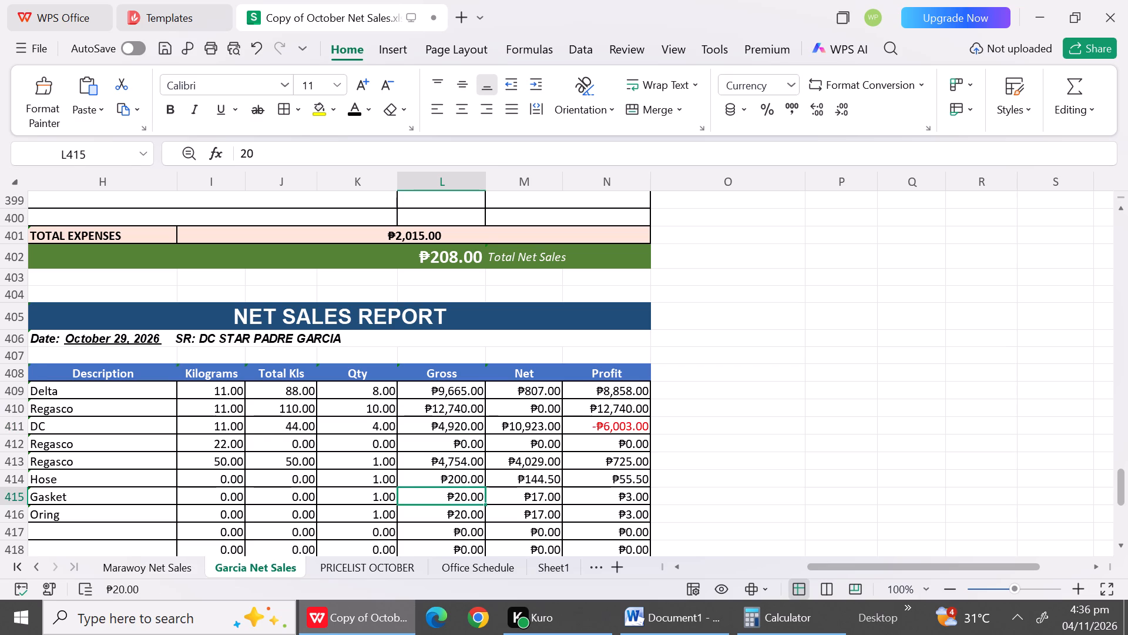
# Clear the leftover descriptions in rows 412 to 416, from the unused Regasco entries through Oring.
pyautogui.click(85, 443)
pyautogui.press('BackSpace')
pyautogui.press('Left')
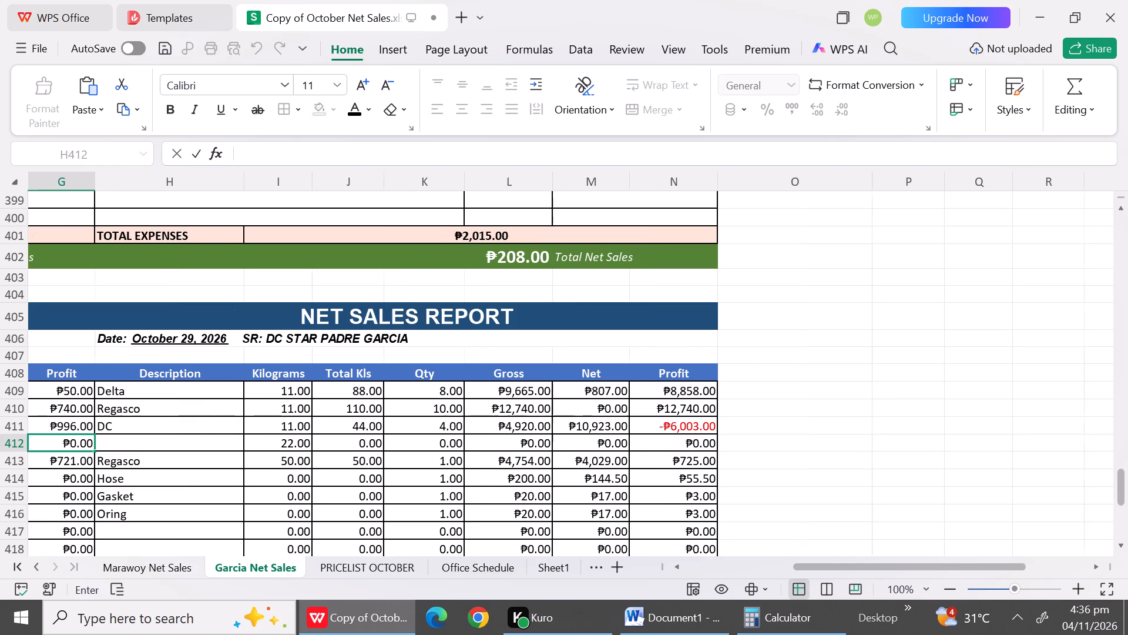
pyautogui.press('Right')
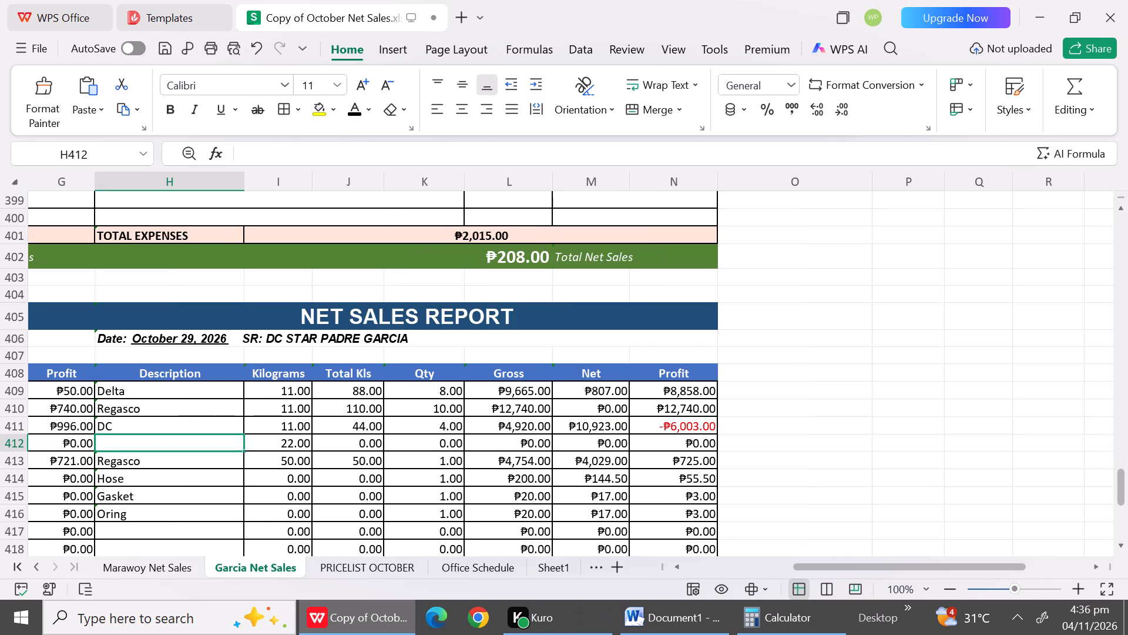
pyautogui.click(1090, 569)
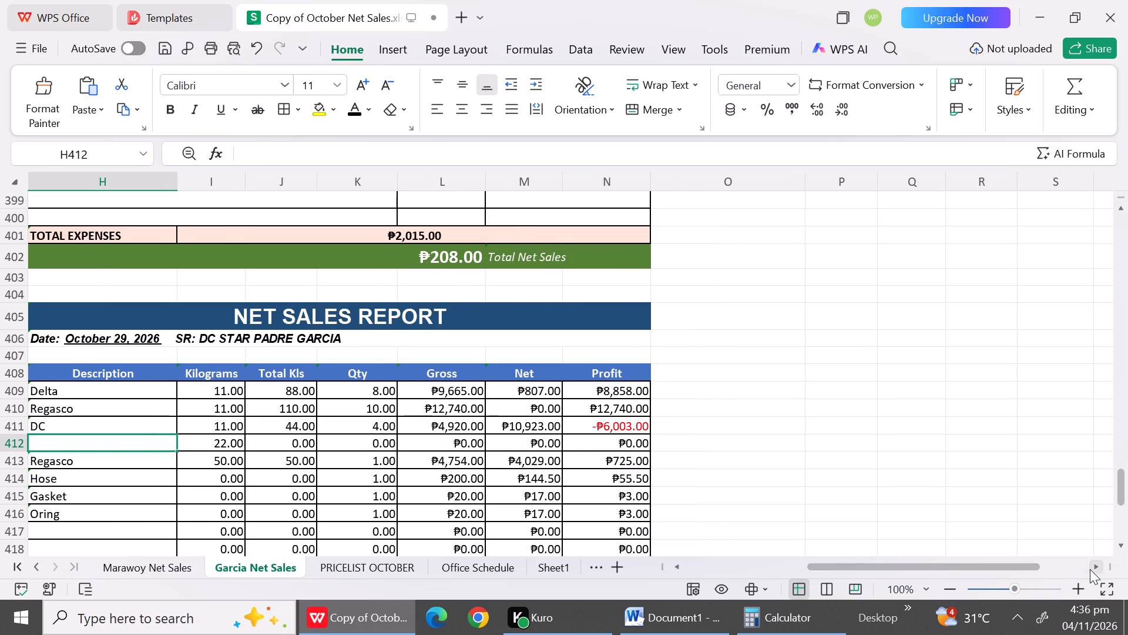
pyautogui.click(119, 461)
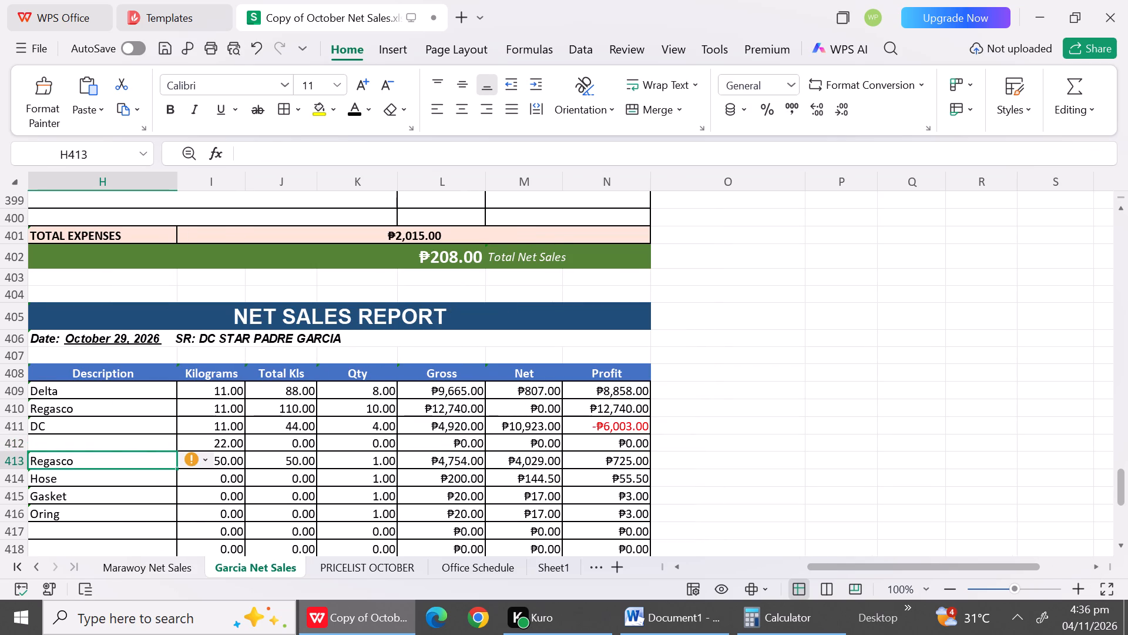
pyautogui.press('BackSpace')
pyautogui.press('Down')
pyautogui.press('BackSpace')
pyautogui.press('Down')
pyautogui.press('BackSpace')
pyautogui.press('Down')
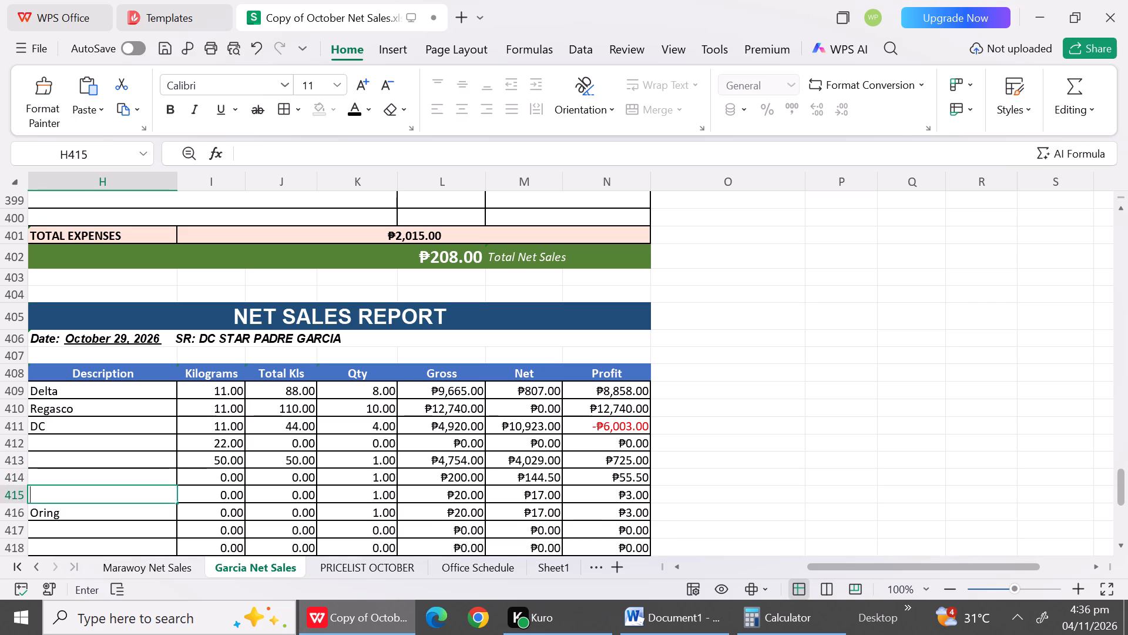
pyautogui.press('BackSpace')
# Set the kilograms to 0 in the blank-description rows 412 and 413.
pyautogui.click(211, 443)
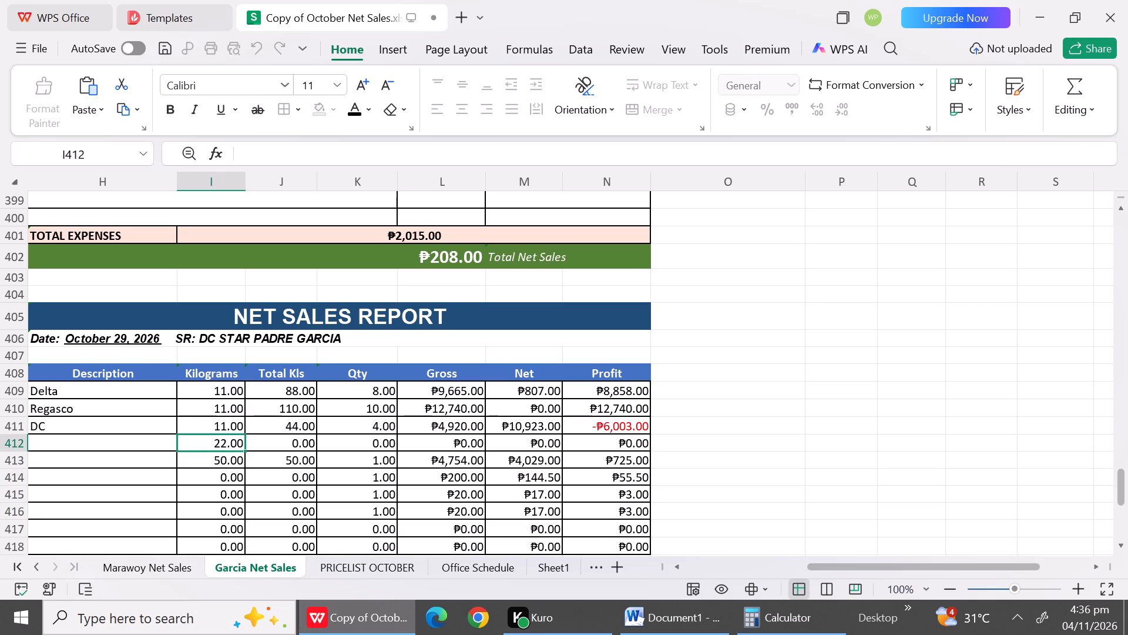
pyautogui.press('0')
pyautogui.press('Down')
pyautogui.press('0')
pyautogui.press('Down')
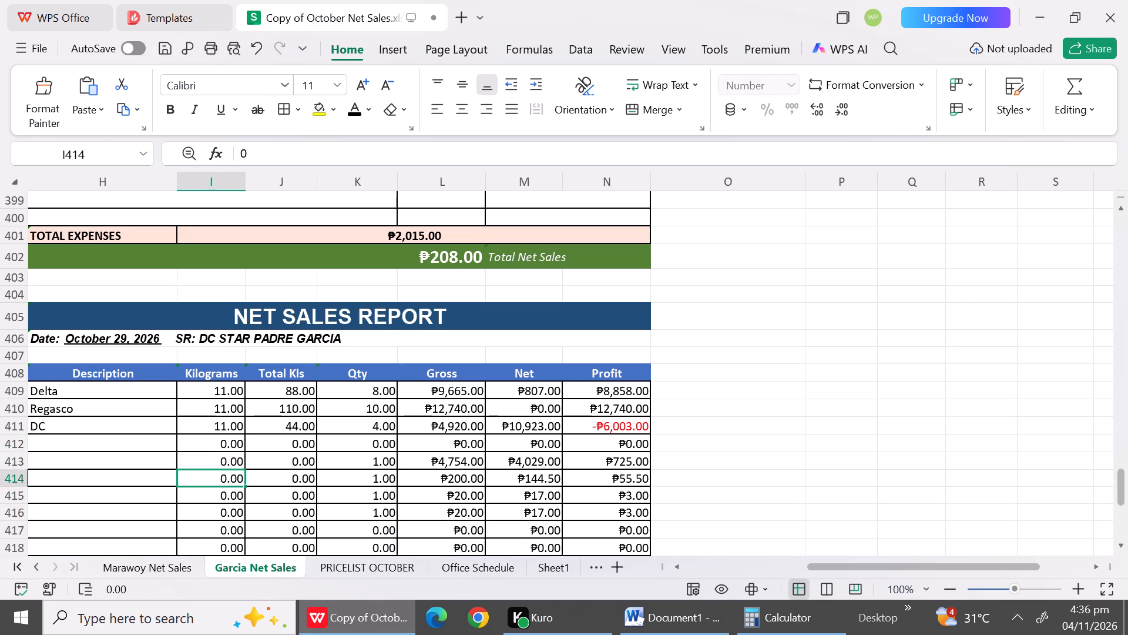
# Set the quantities in rows 413 to 416 to 0.
pyautogui.press('Right')
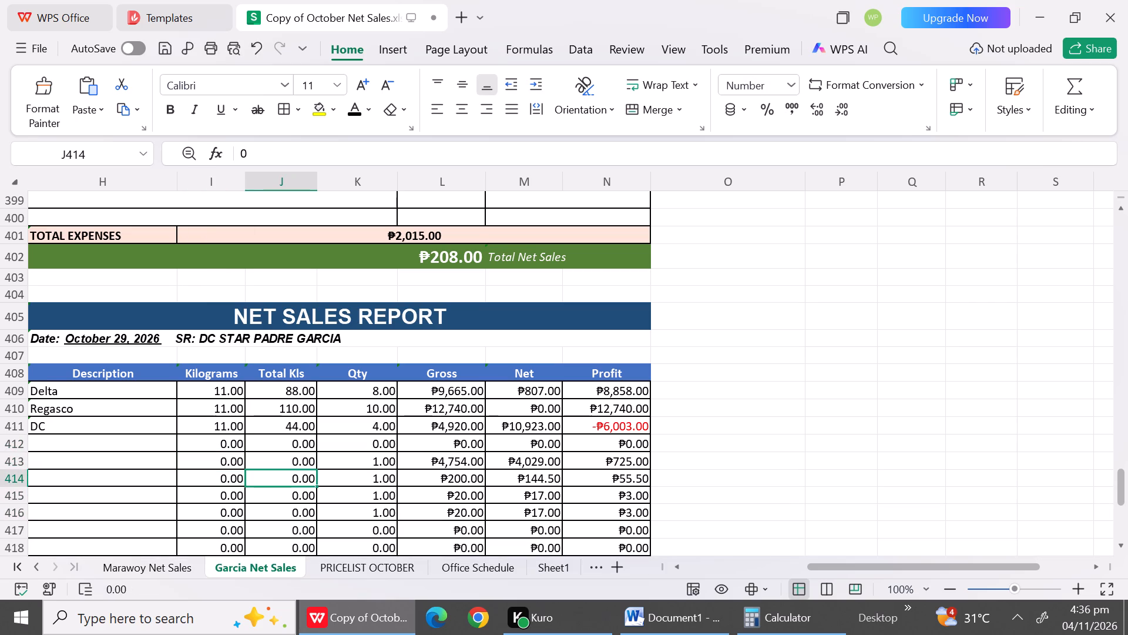
pyautogui.press('Right')
pyautogui.press('Down')
pyautogui.press('Down')
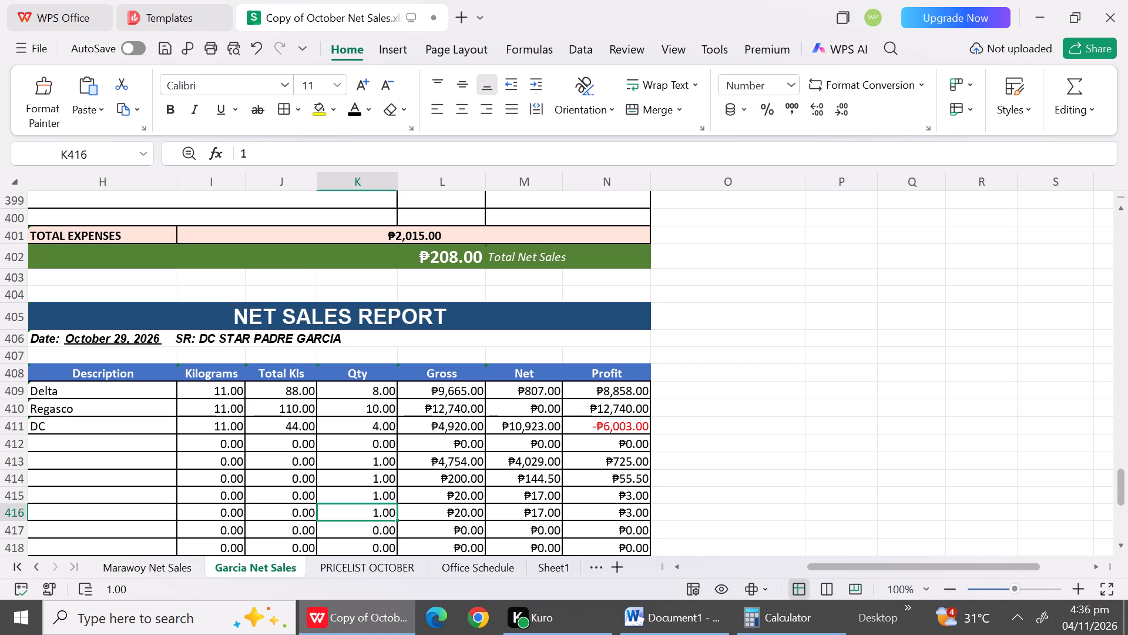
pyautogui.press('0')
pyautogui.press('Up')
pyautogui.press('0')
pyautogui.press('Up')
pyautogui.press('0')
pyautogui.press('Up')
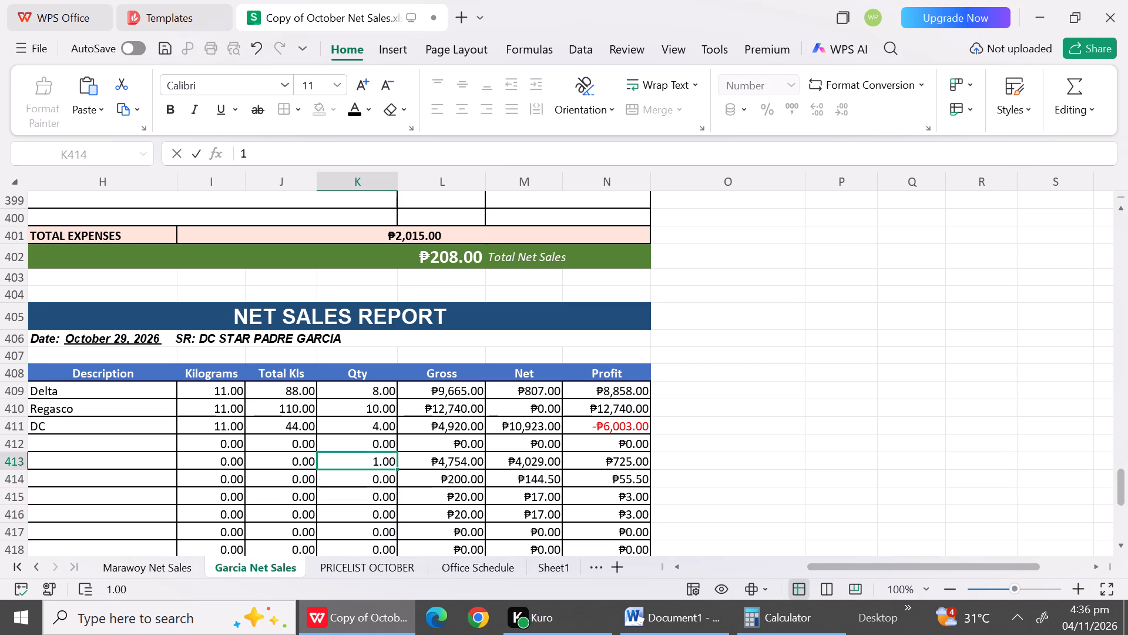
pyautogui.press('0')
# Set the gross amounts in rows 413 to 416 to 0.
pyautogui.press('Right')
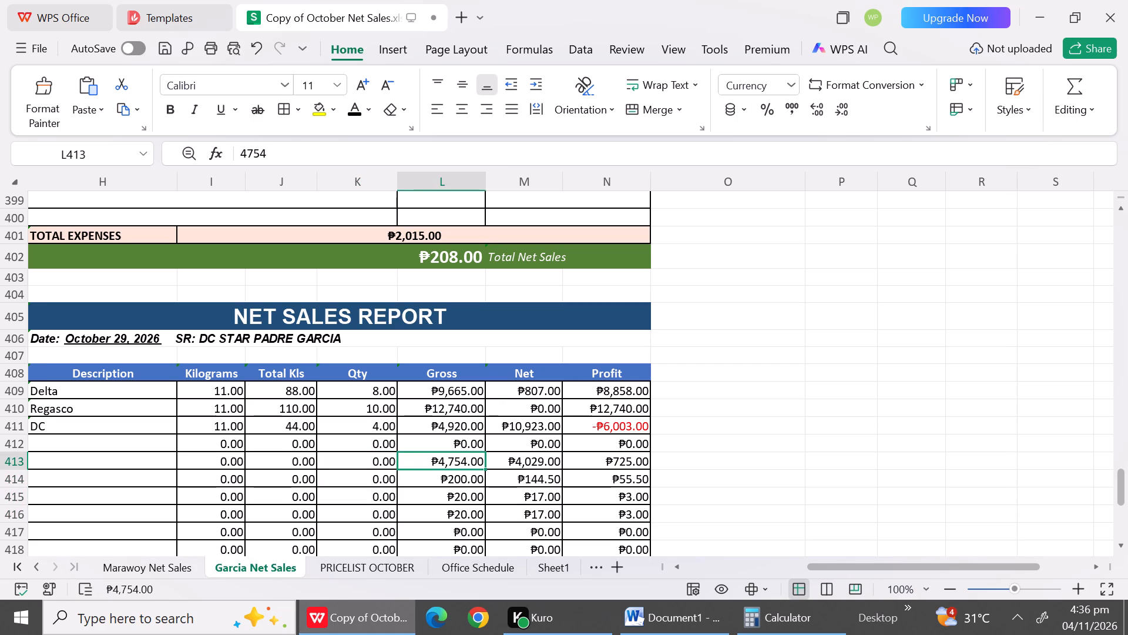
pyautogui.press('0')
pyautogui.press('Down')
pyautogui.press('0')
pyautogui.press('Down')
pyautogui.press('0')
pyautogui.press('Down')
pyautogui.press('0')
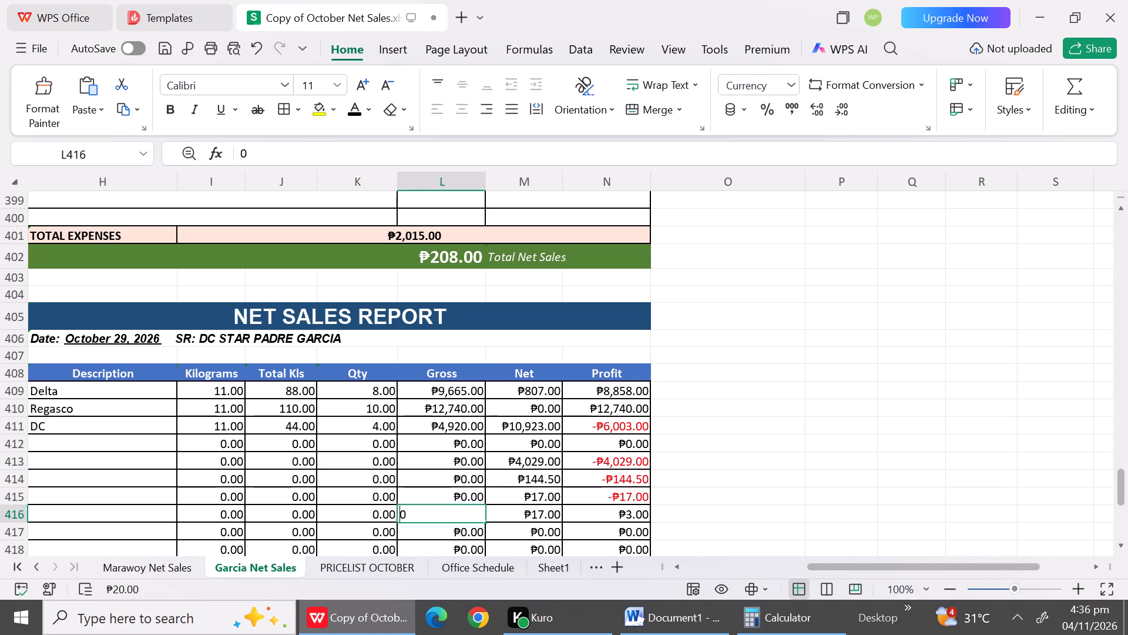
# Set the net amounts in the blank-description rows 412 to 416 of the October 29 report to 0.
pyautogui.press('Down')
pyautogui.press('Right')
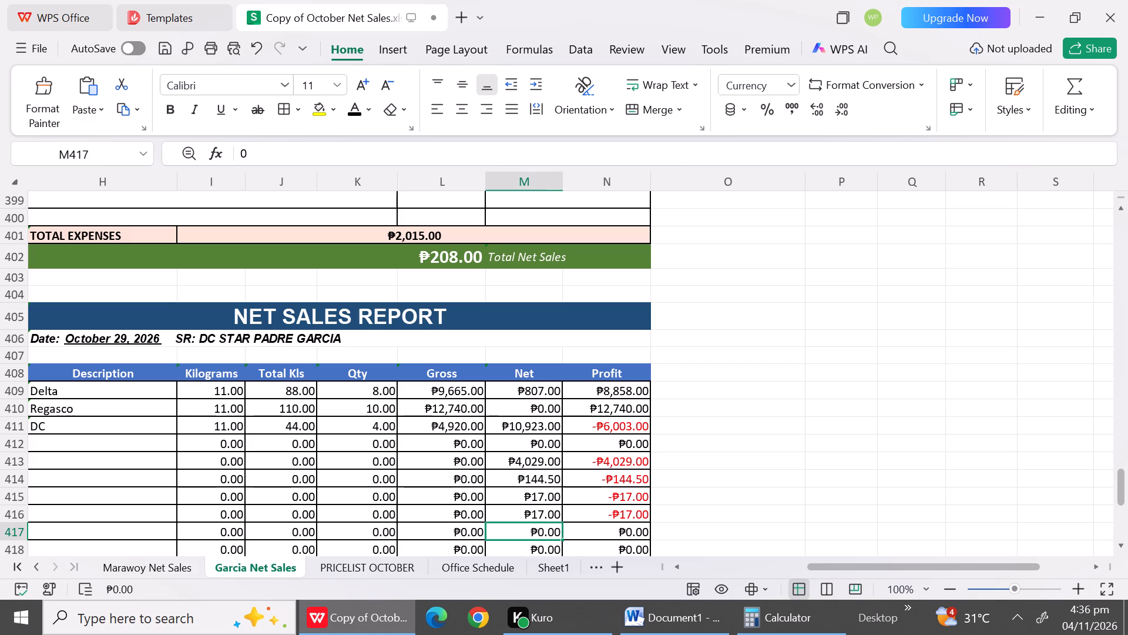
pyautogui.press('Up')
pyautogui.press('0')
pyautogui.press('Up')
pyautogui.press('0')
pyautogui.press('Up')
pyautogui.press('0')
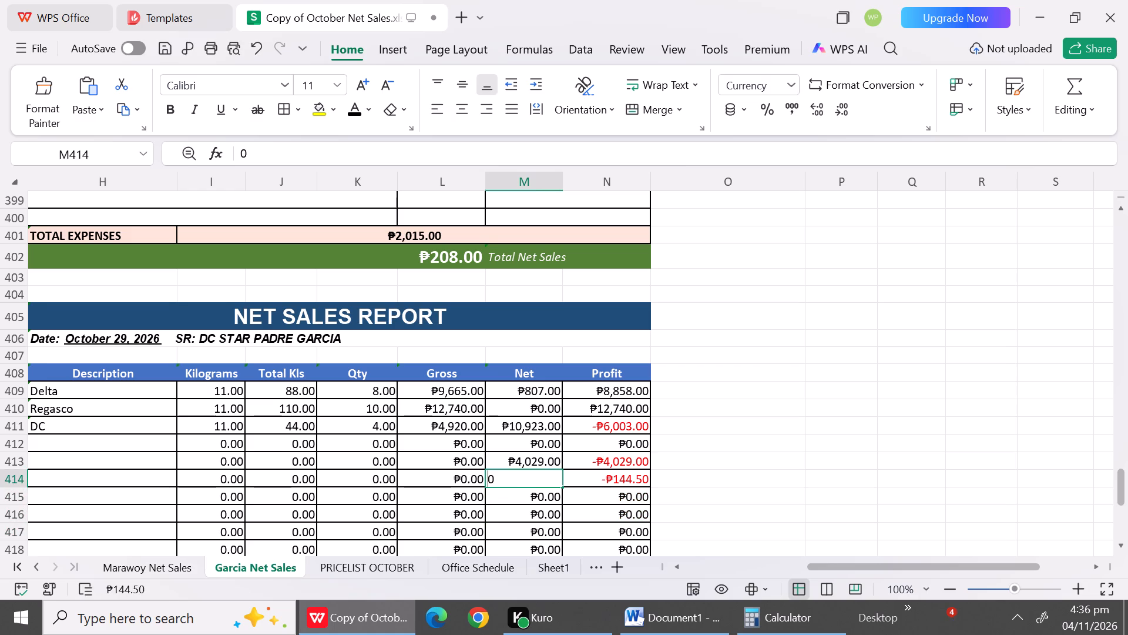
pyautogui.press('Up')
pyautogui.press('0')
pyautogui.press('Up')
pyautogui.press('0')
pyautogui.press('Up')
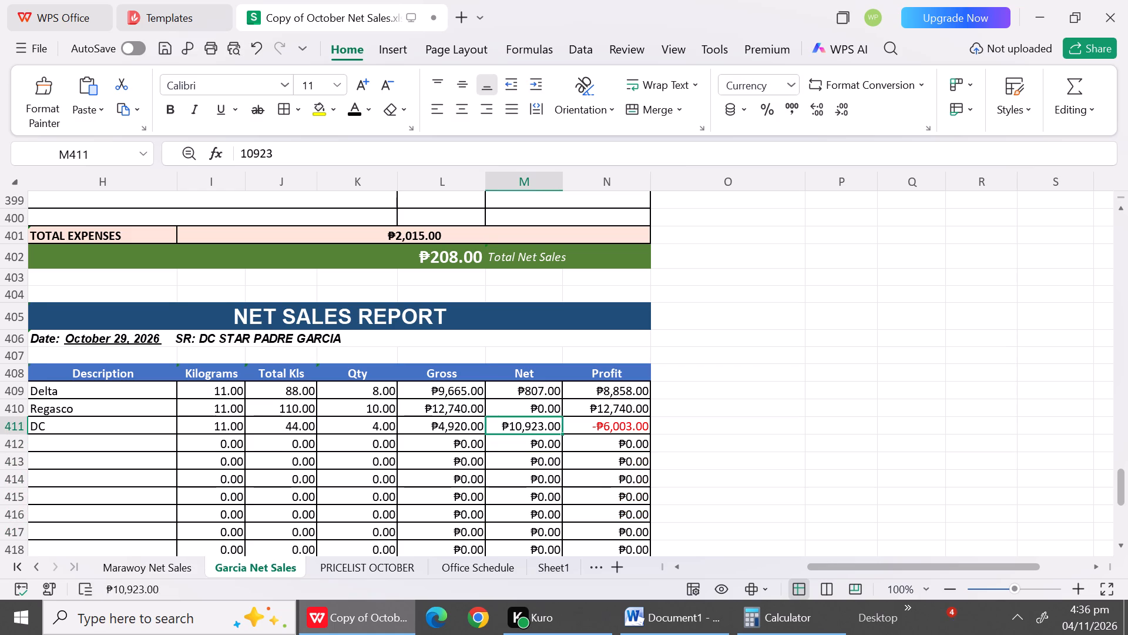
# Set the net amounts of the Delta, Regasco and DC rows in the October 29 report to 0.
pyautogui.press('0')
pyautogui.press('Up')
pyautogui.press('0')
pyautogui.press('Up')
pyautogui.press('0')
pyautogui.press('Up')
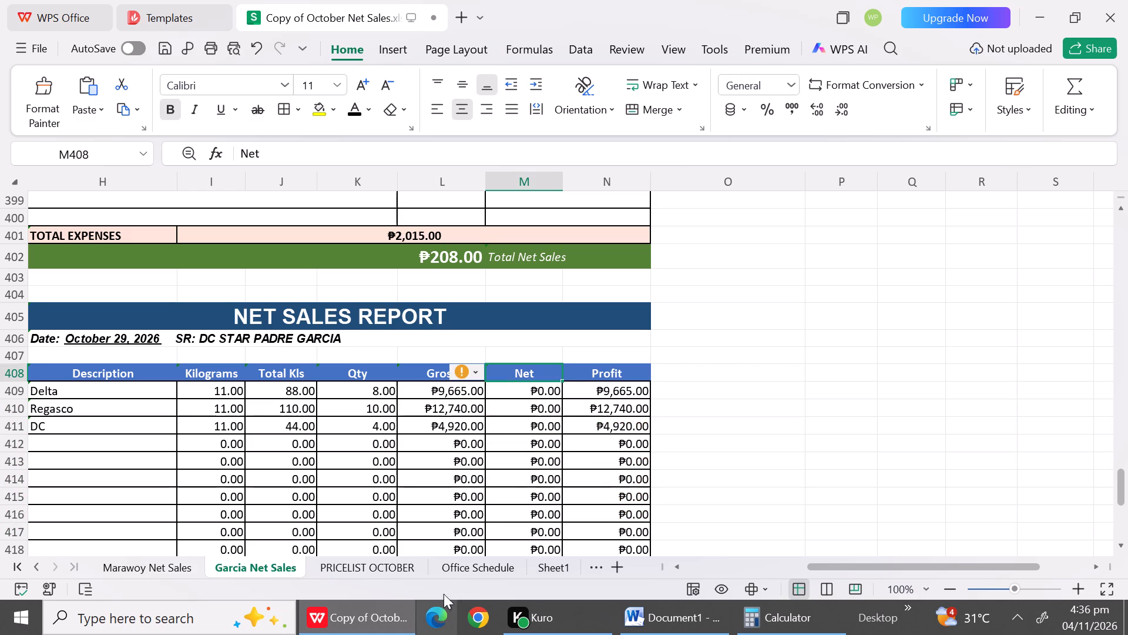
# Consult the October price list for Delta and set the Delta row's net amount to 8360 in the October 29 report.
pyautogui.click(365, 557)
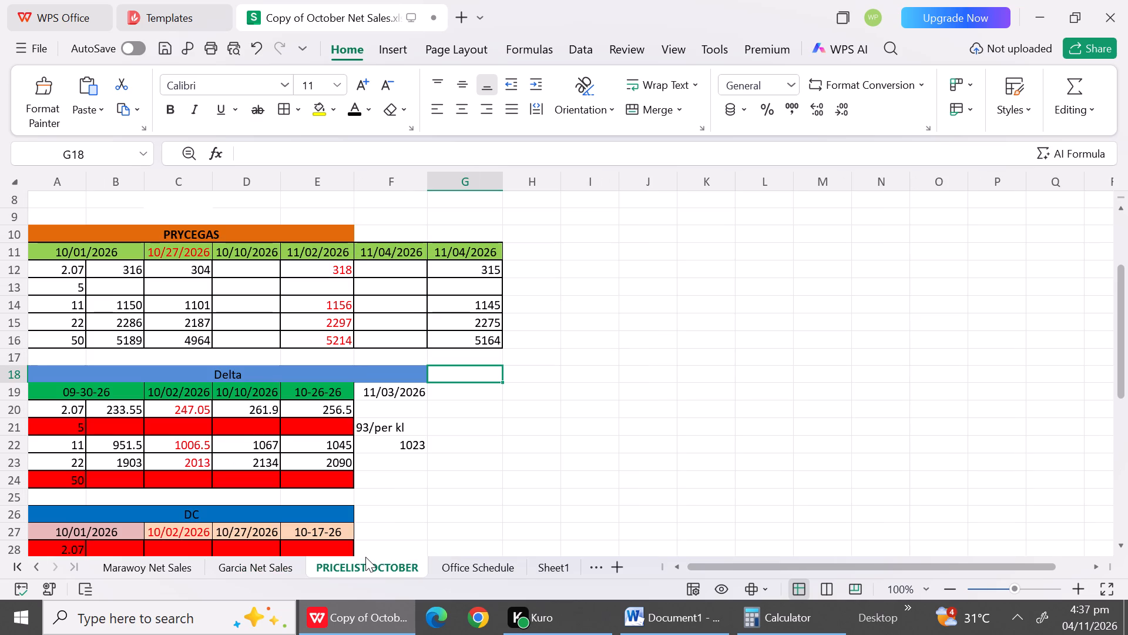
pyautogui.click(274, 575)
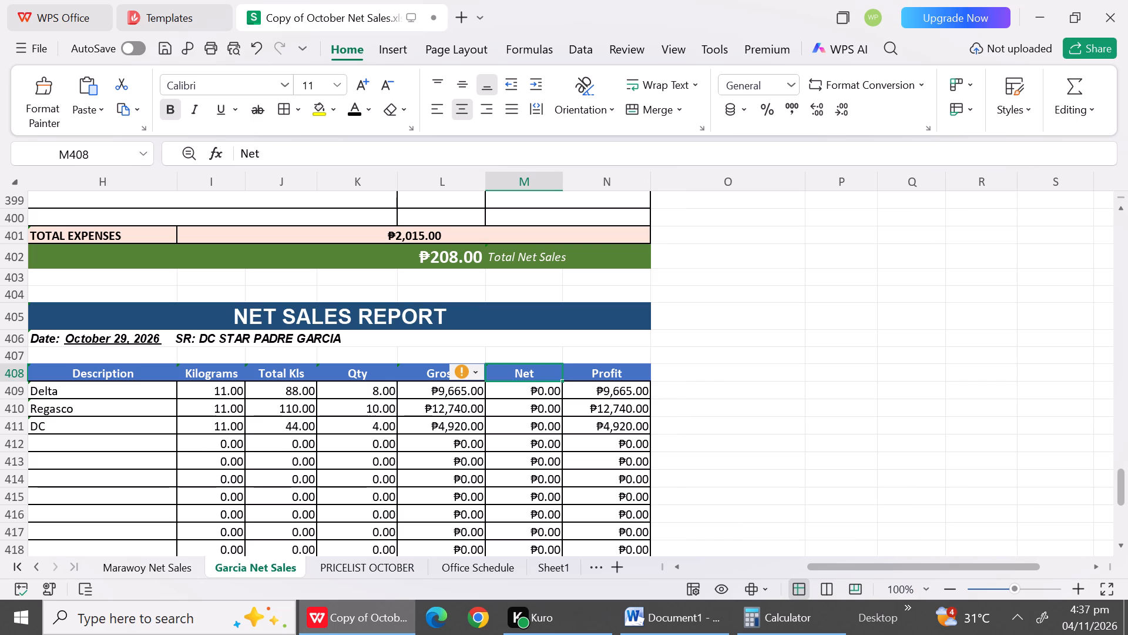
pyautogui.click(548, 392)
pyautogui.write('8360')
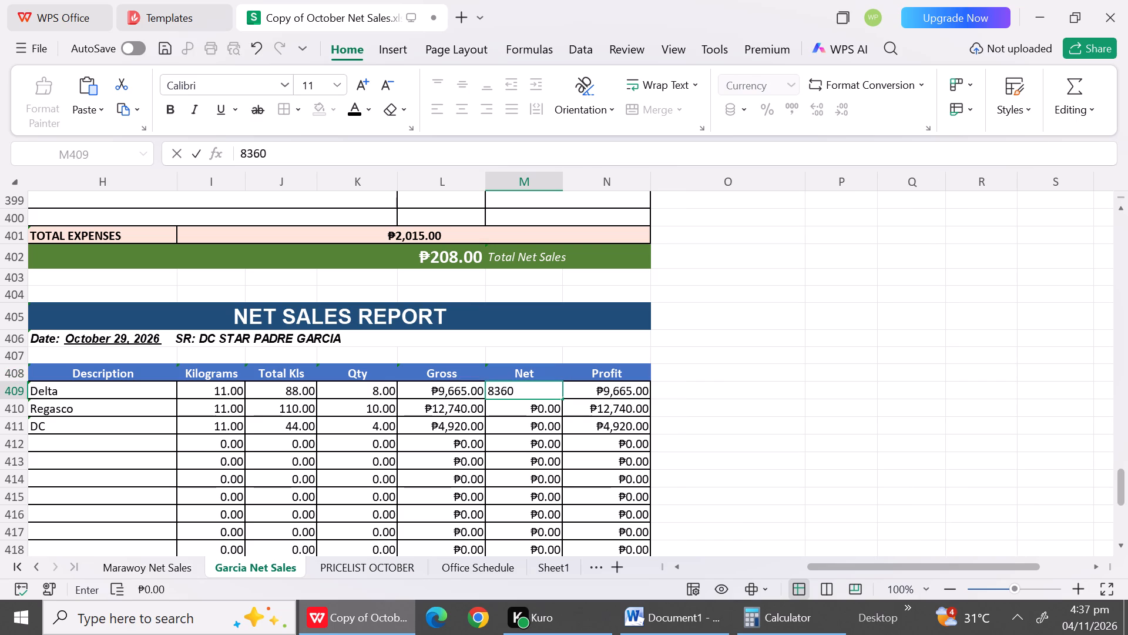
pyautogui.click(540, 409)
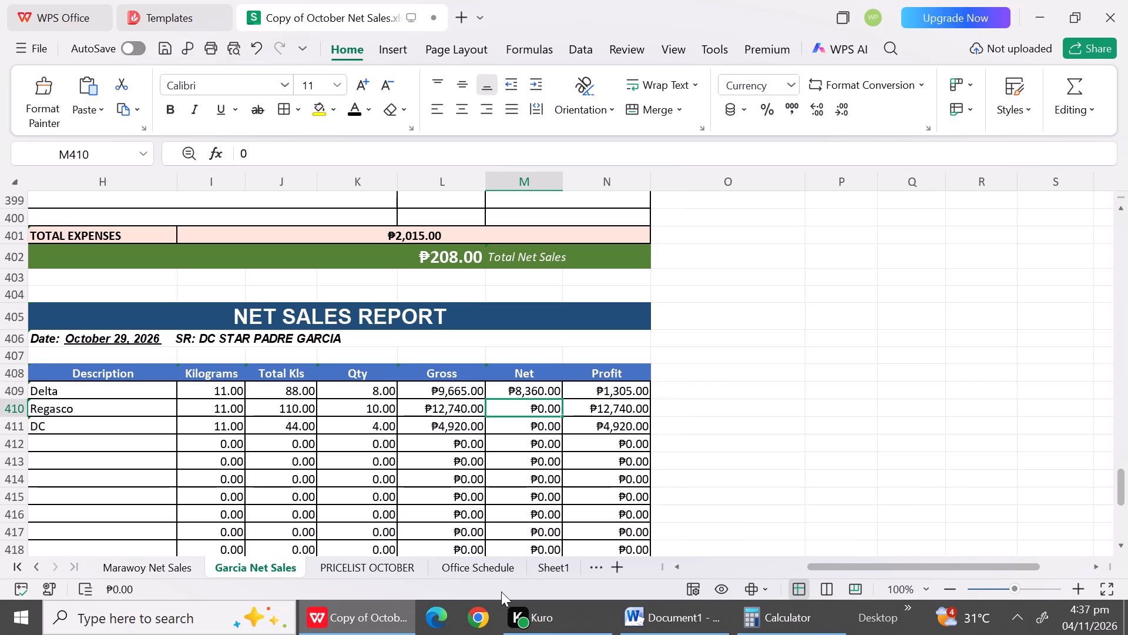
# Consult the October price list again and set the Regasco row's net amount to 11850.
pyautogui.click(370, 570)
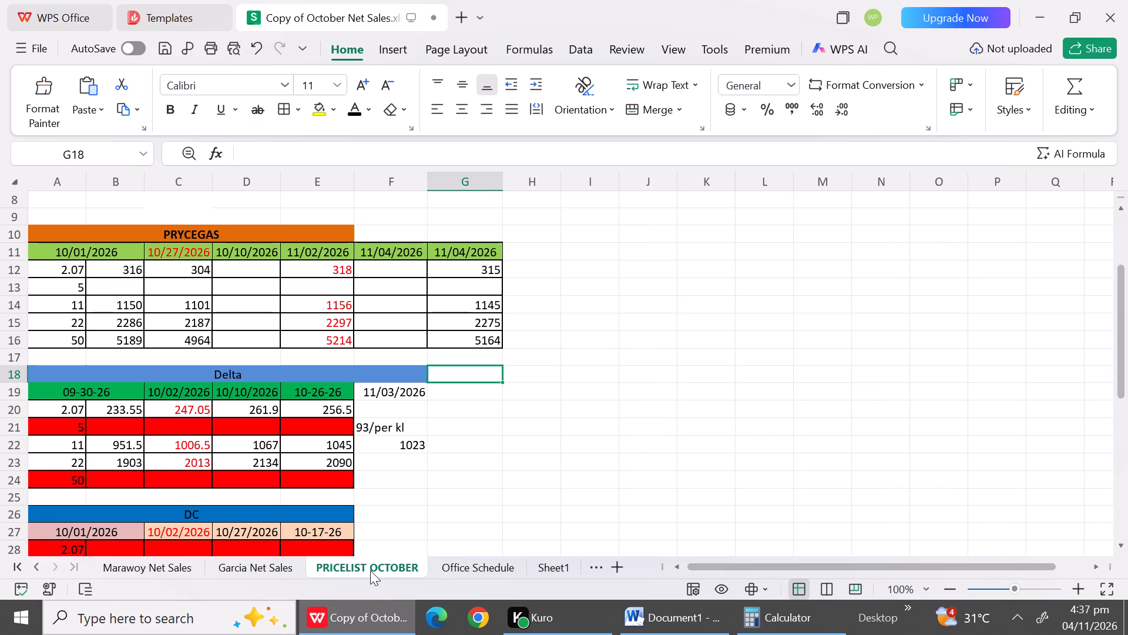
pyautogui.click(288, 573)
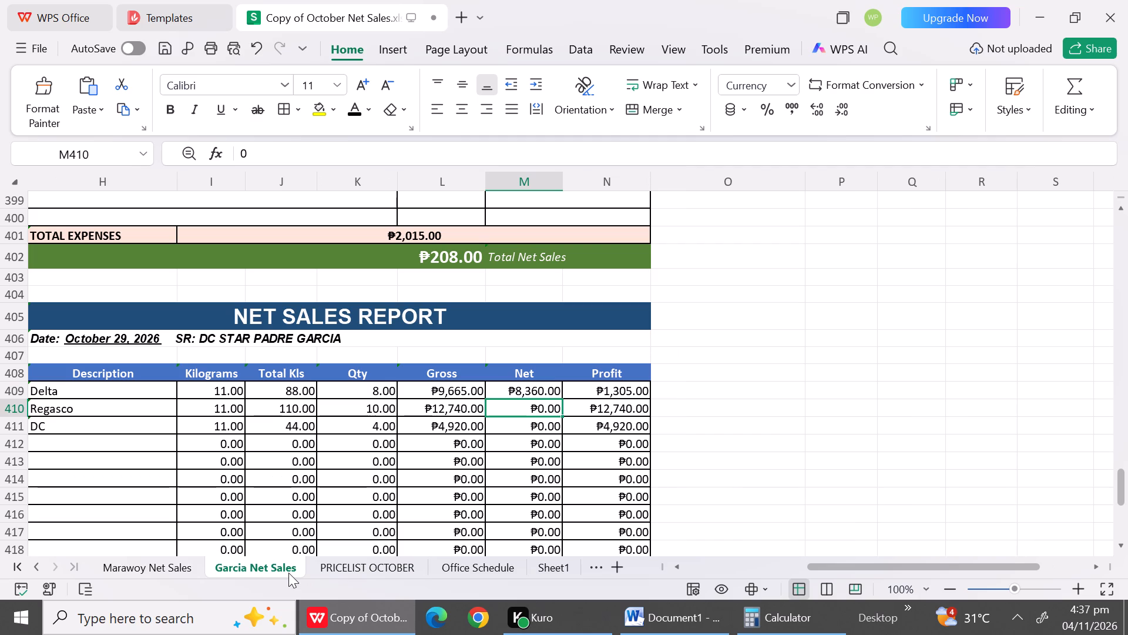
pyautogui.write('11850')
pyautogui.click(429, 433)
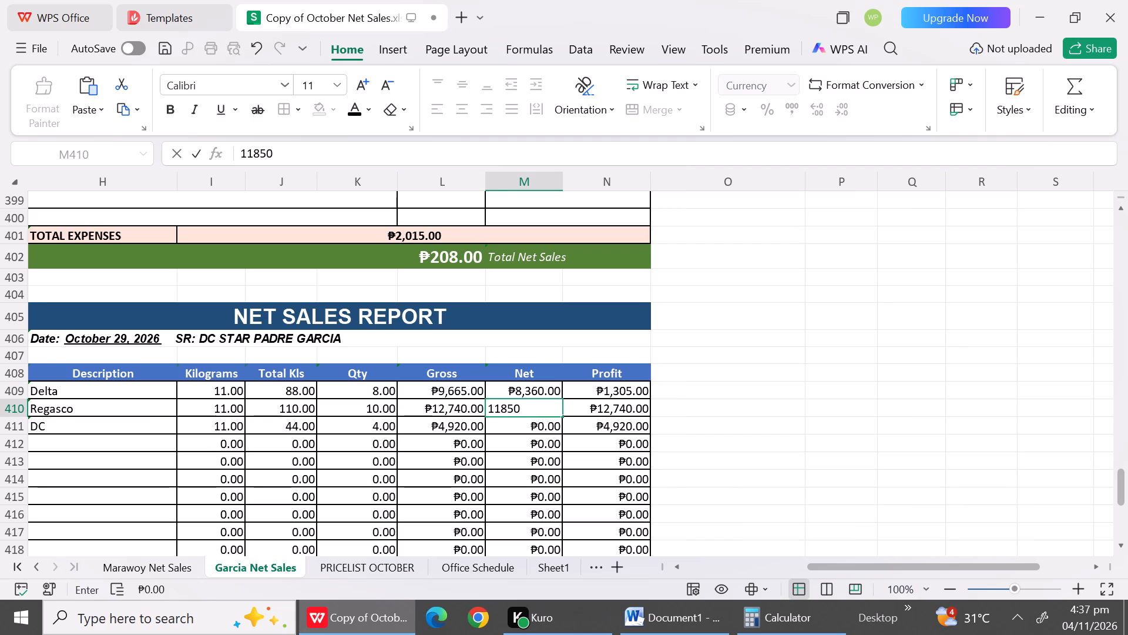
# Look up the DC prices in the October price list and set the DC row's net amount to 4136.
pyautogui.click(418, 562)
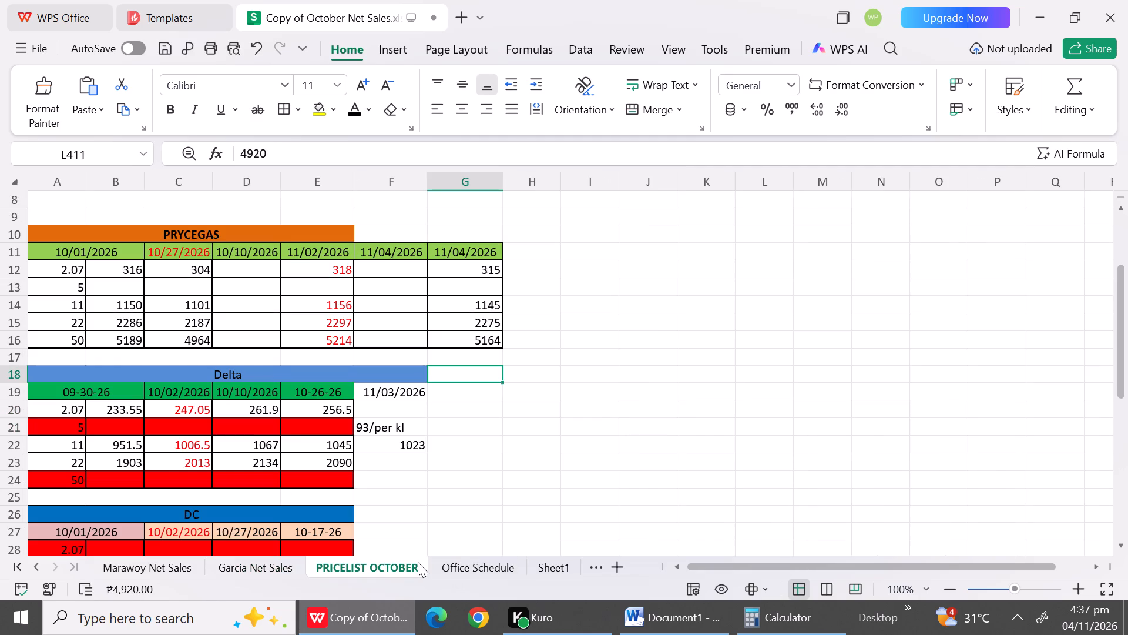
pyautogui.tripleClick(1123, 539)
pyautogui.tripleClick(1123, 539)
pyautogui.doubleClick(1123, 539)
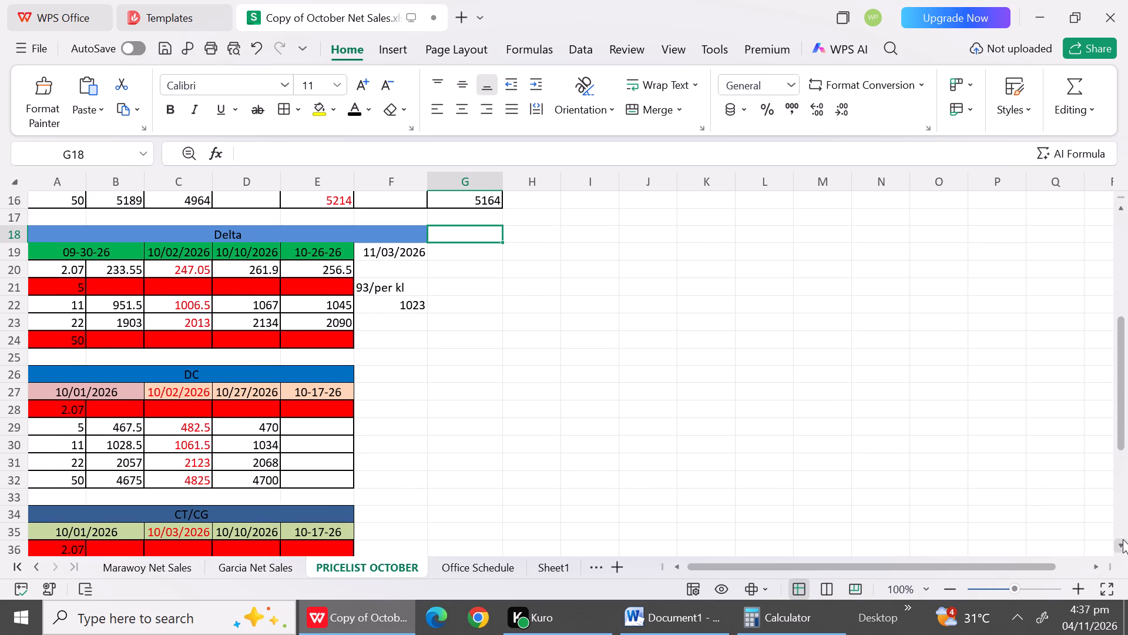
pyautogui.click(250, 566)
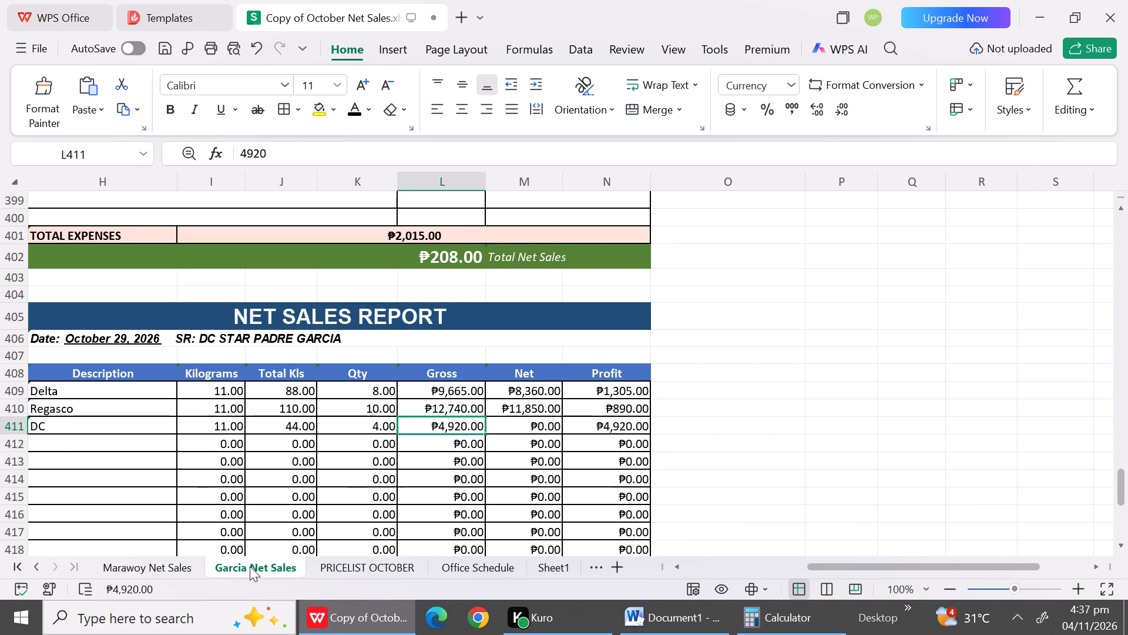
pyautogui.click(526, 424)
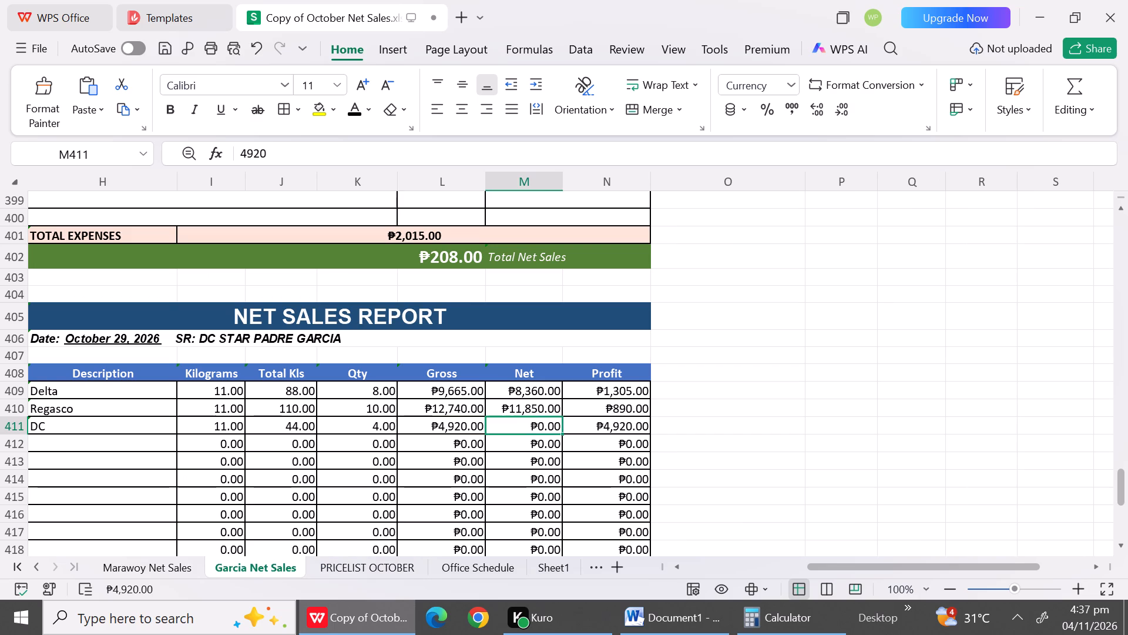
pyautogui.write('4136')
pyautogui.click(521, 489)
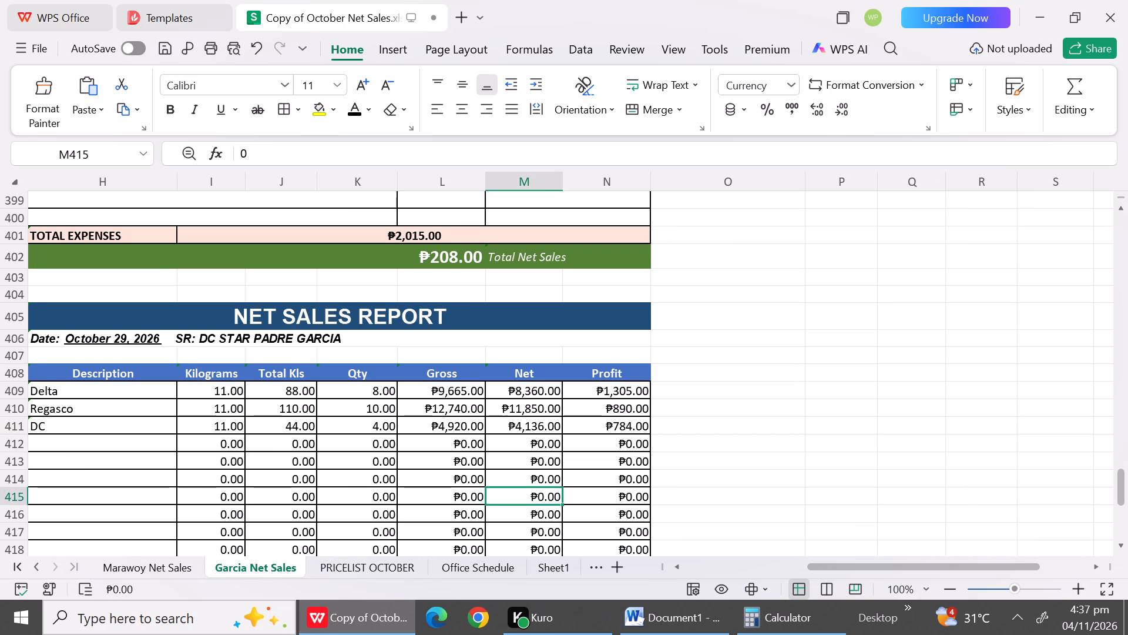
# Review the October 29 totals and the preceding report's expenses, and save the workbook.
pyautogui.click(1120, 543)
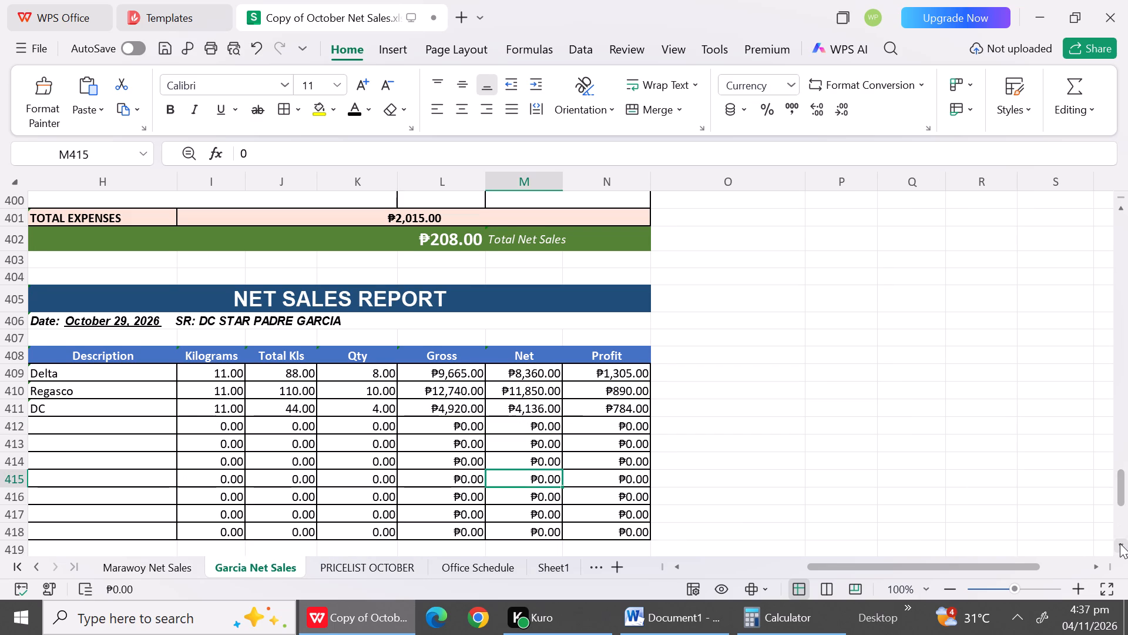
pyautogui.click(1120, 543)
pyautogui.click(1120, 543)
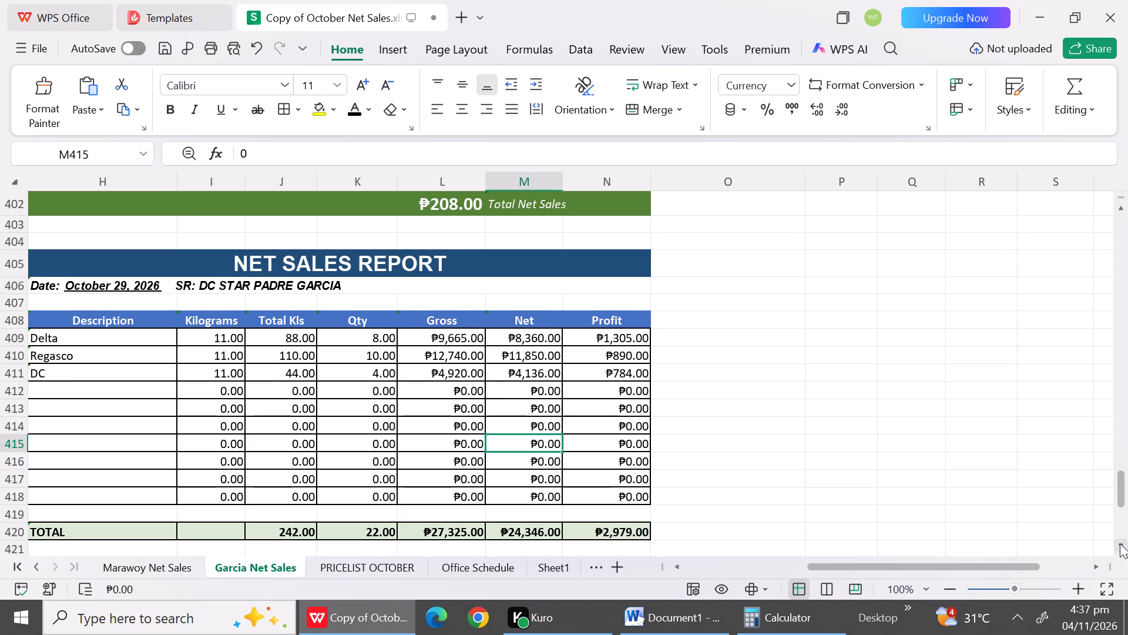
pyautogui.tripleClick(1117, 210)
pyautogui.tripleClick(1117, 210)
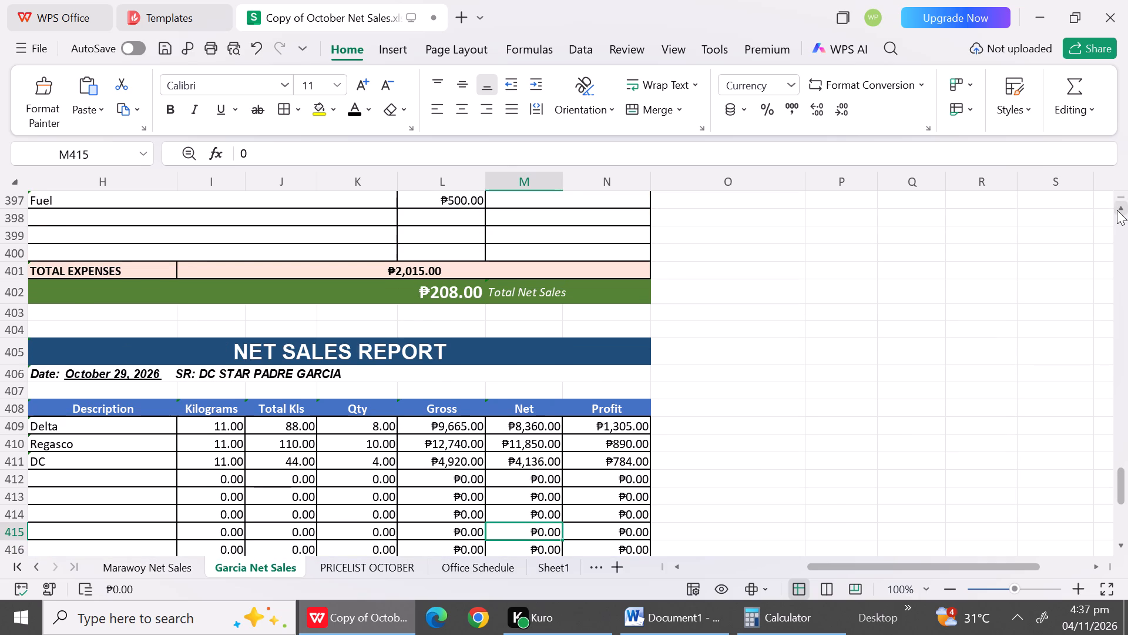
pyautogui.tripleClick(1117, 210)
pyautogui.doubleClick(1117, 210)
pyautogui.moveTo(1117, 210); pyautogui.dragTo(1127, 505)
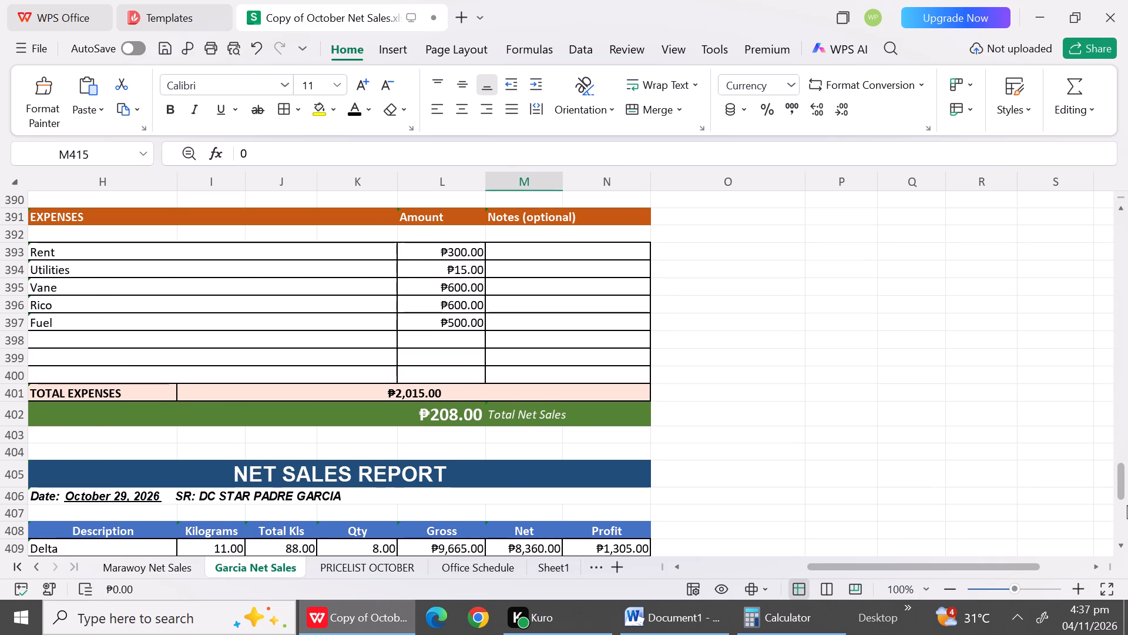
pyautogui.click(1127, 505)
pyautogui.hotkey('ctrl', 's')
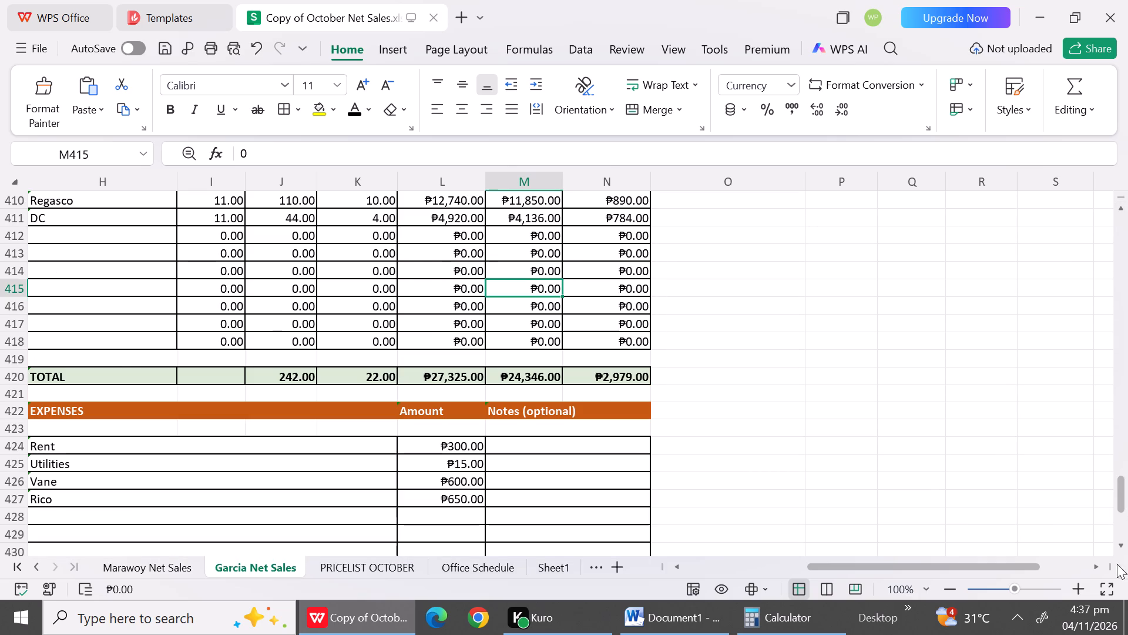
# Add Fuel and Xerox as expense descriptions in rows 428 and 429 of the October 29 report.
pyautogui.doubleClick(1121, 545)
pyautogui.click(1121, 545)
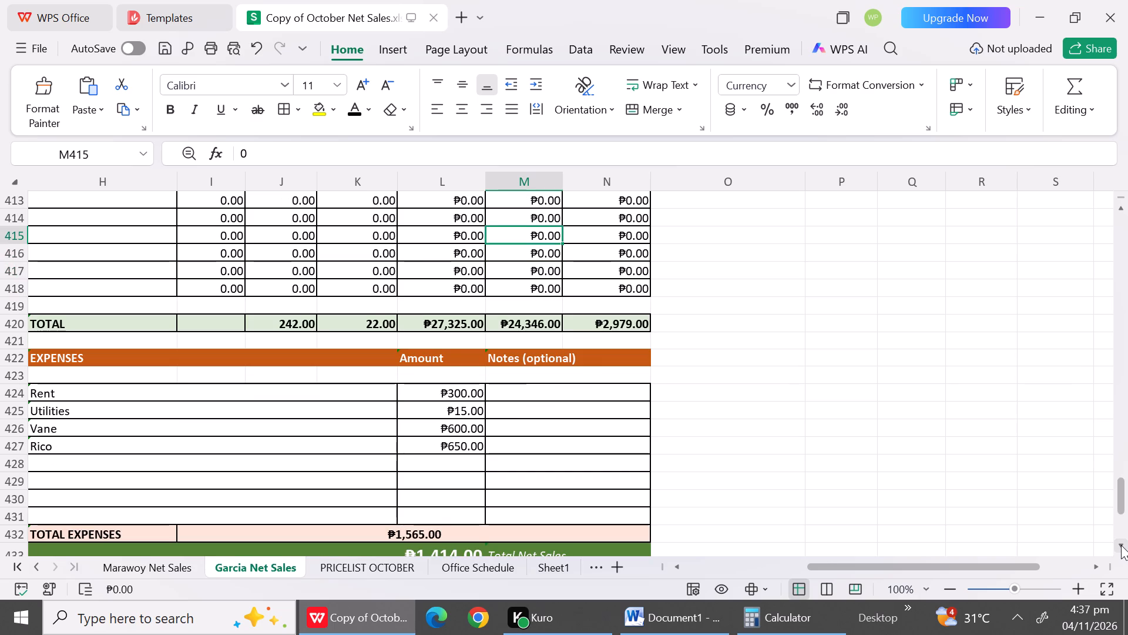
pyautogui.moveTo(1121, 545); pyautogui.dragTo(128, 362)
pyautogui.click(75, 447)
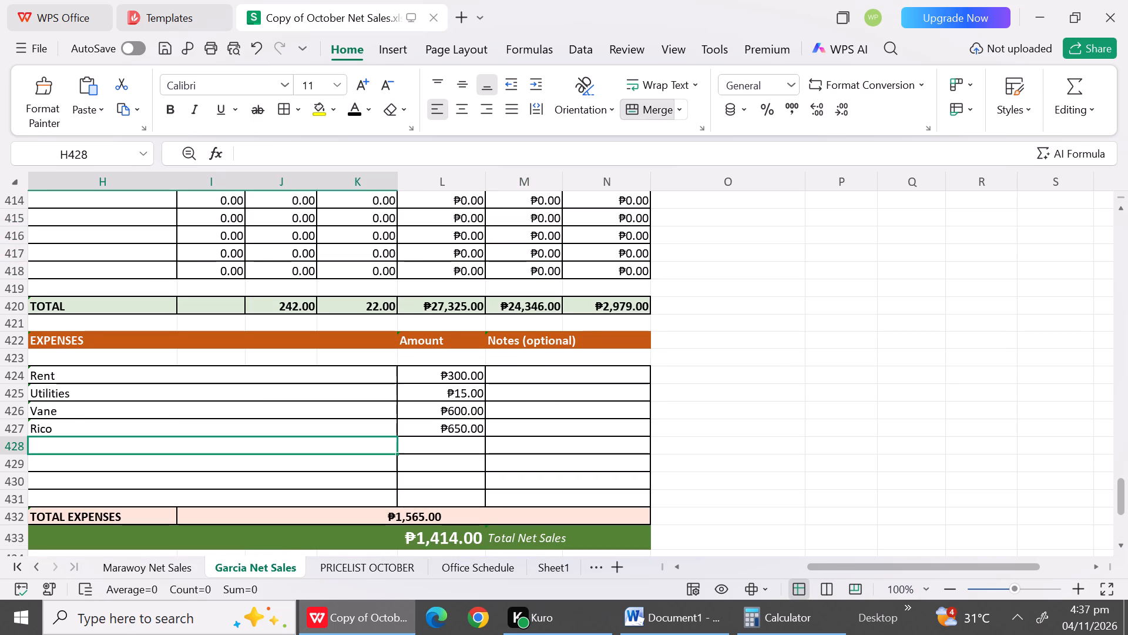
pyautogui.write('Fuel')
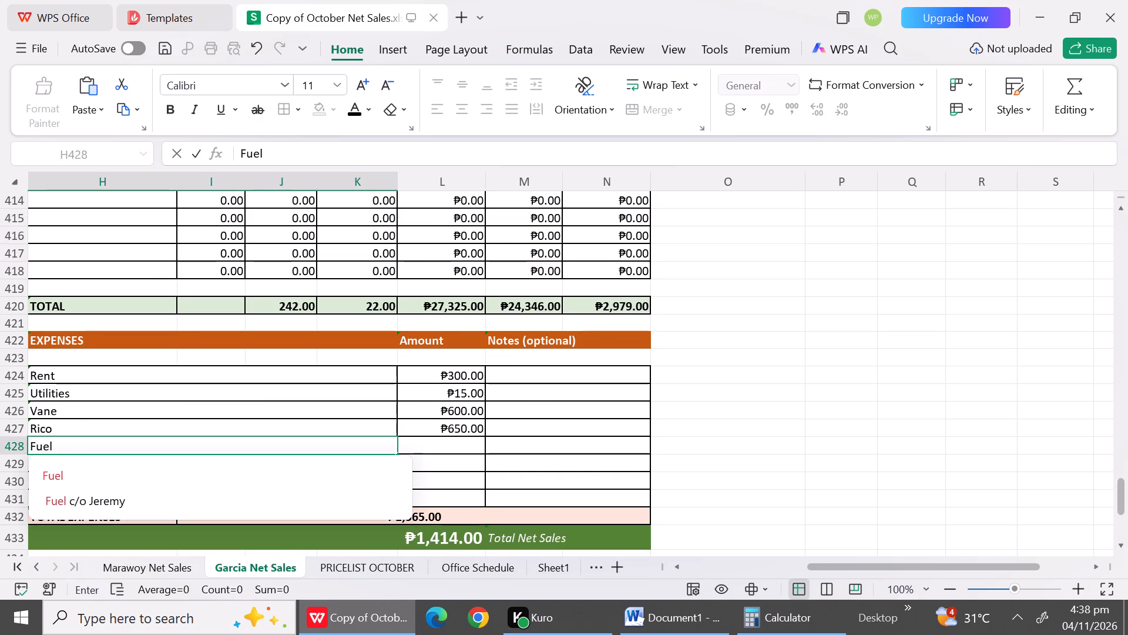
pyautogui.click(68, 473)
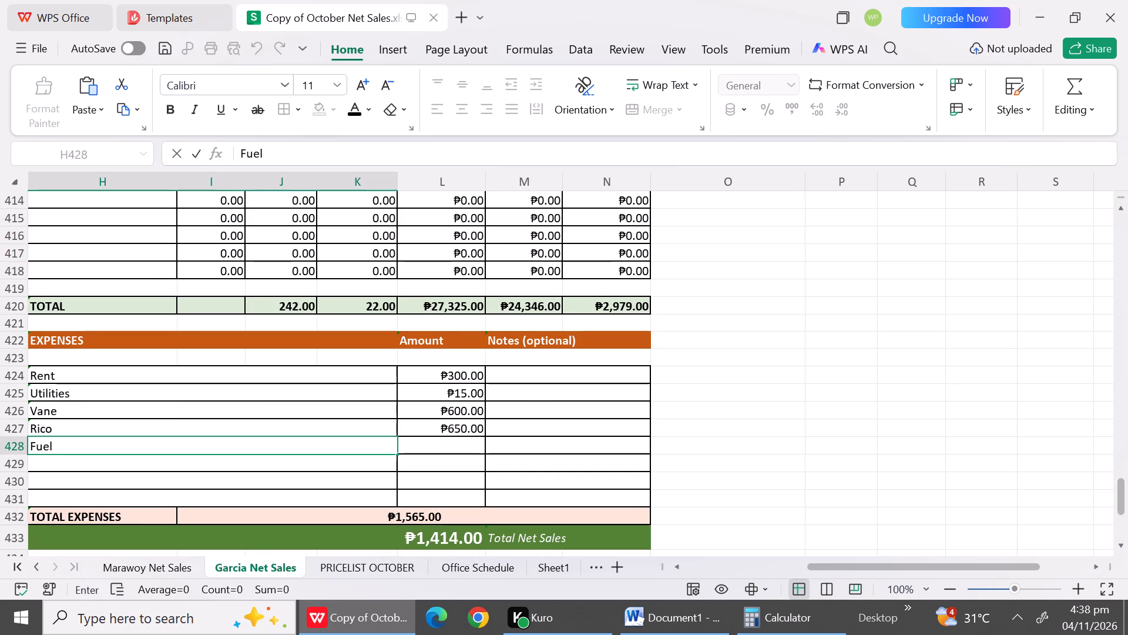
pyautogui.click(68, 473)
pyautogui.click(65, 458)
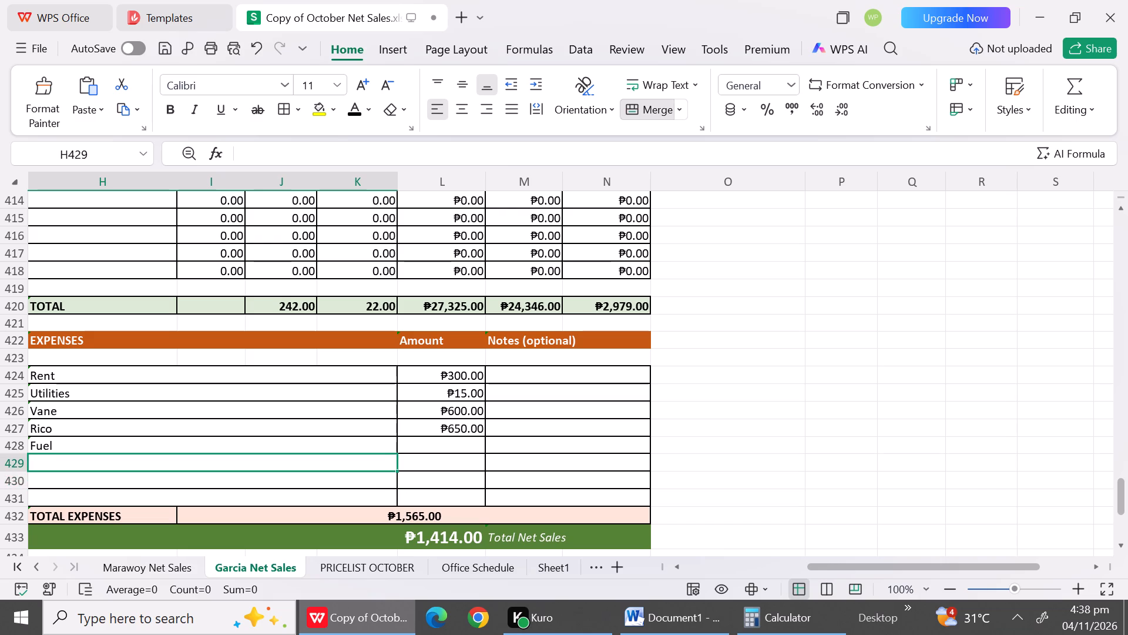
pyautogui.write('Xerox')
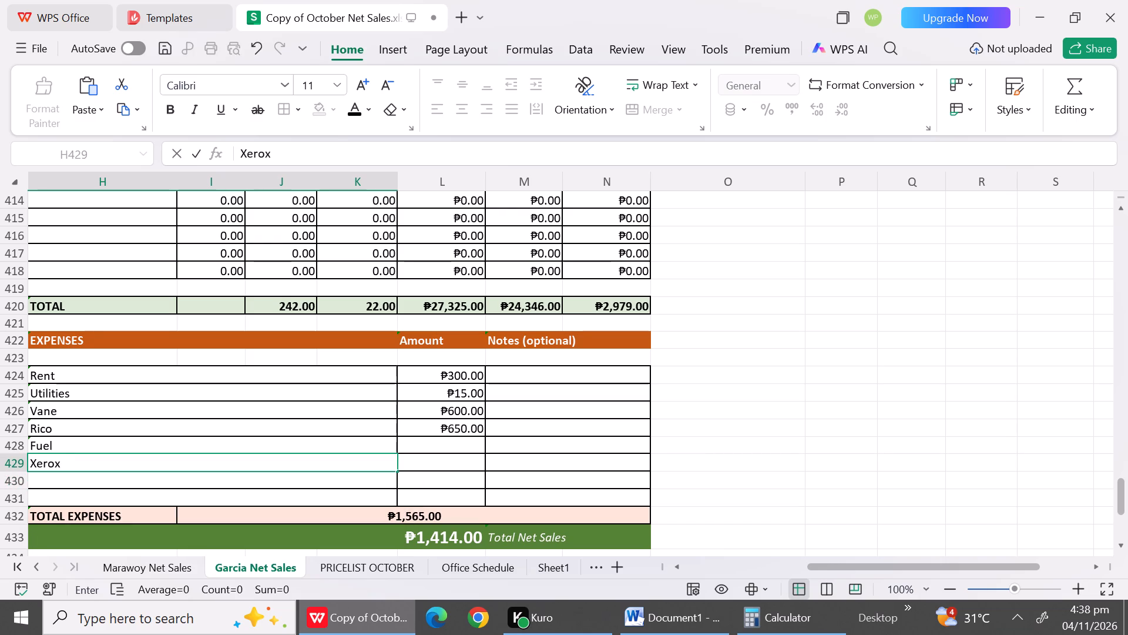
# Enter expense amounts of 500 for Fuel and 220 for Xerox, and save the workbook.
pyautogui.click(437, 450)
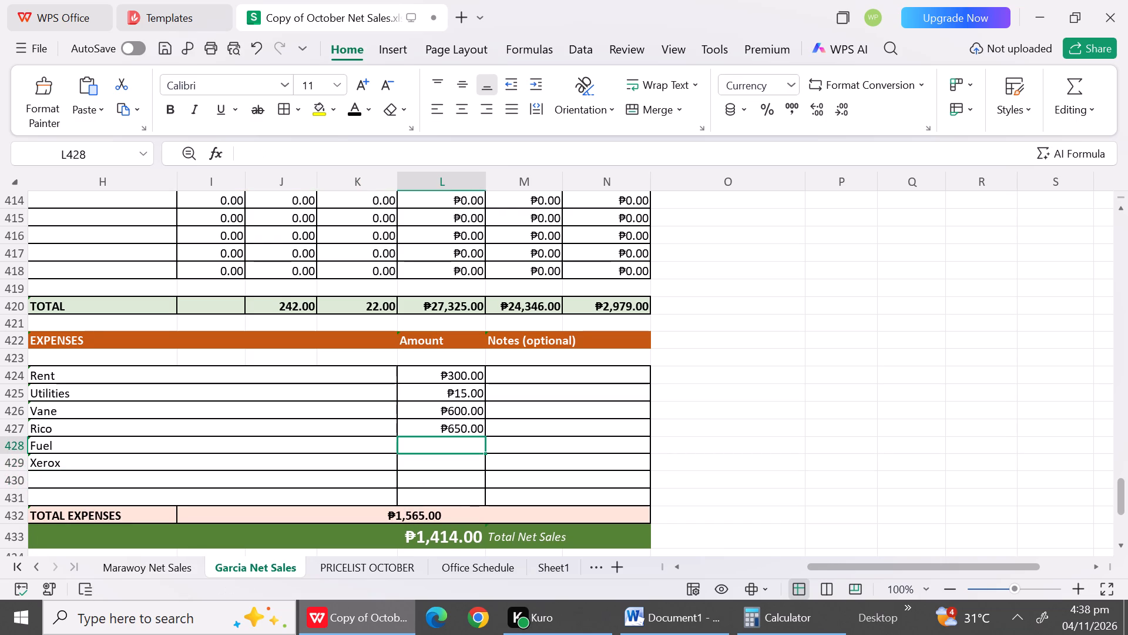
pyautogui.write('500')
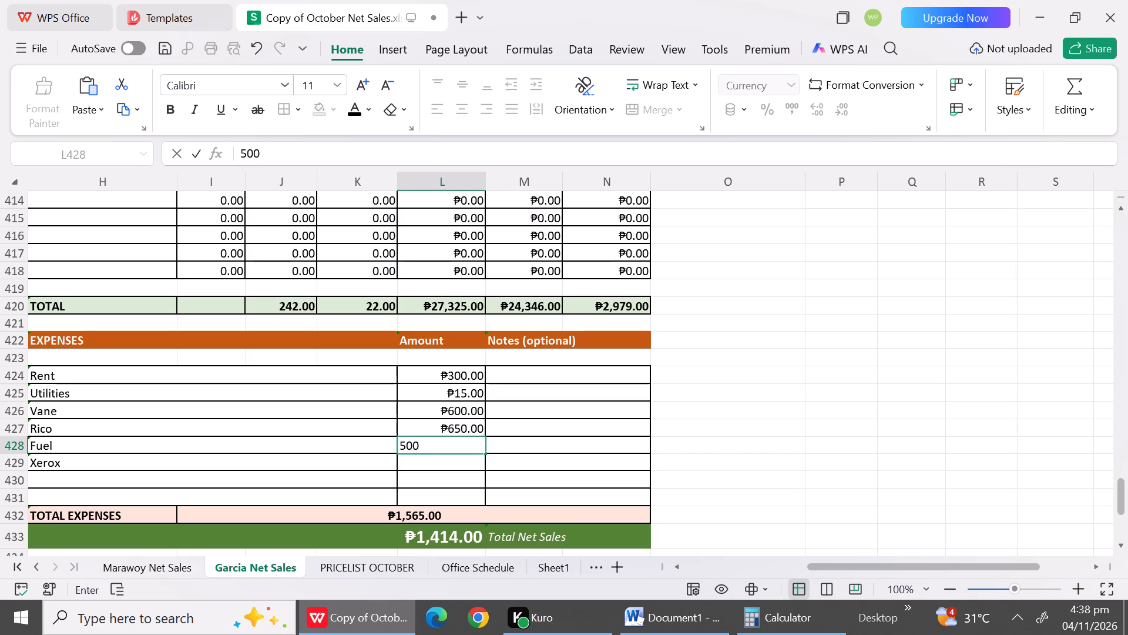
pyautogui.click(422, 459)
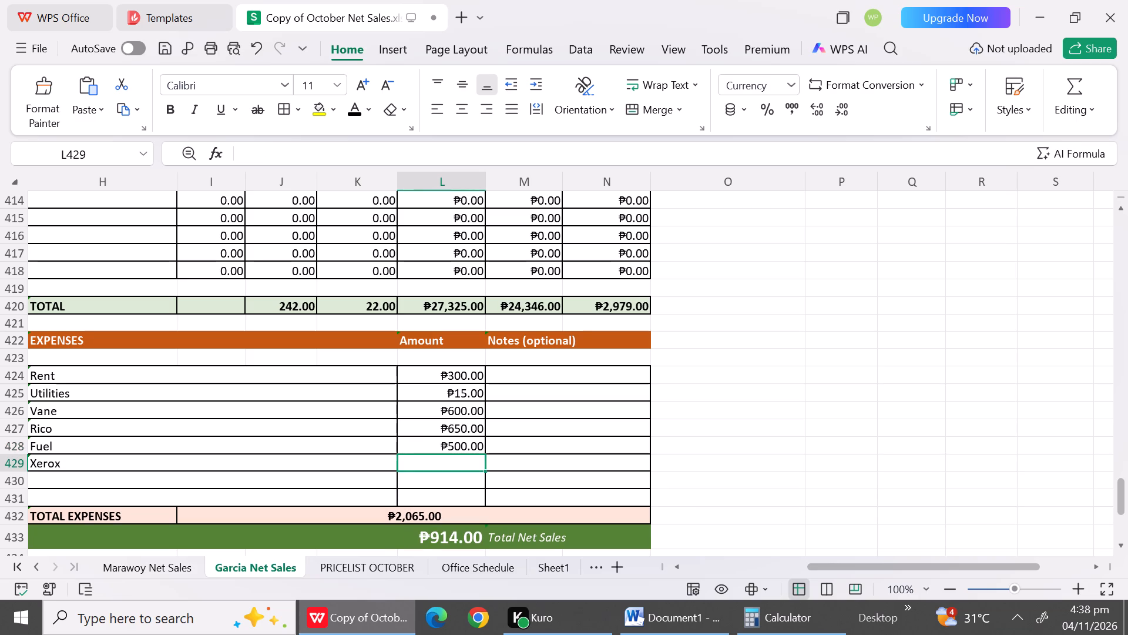
pyautogui.write('220')
pyautogui.click(689, 487)
pyautogui.hotkey('ctrl', 's')
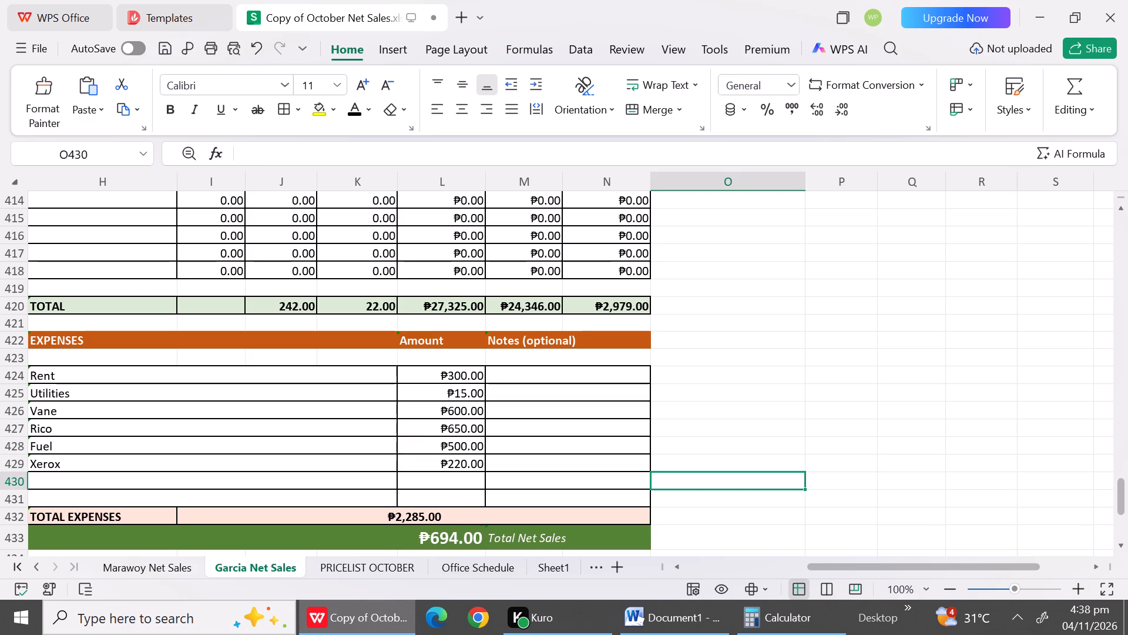
# Examine the last report pages in the Word document, from the October 15 Padre Garcia report down to its total net sales.
pyautogui.click(693, 619)
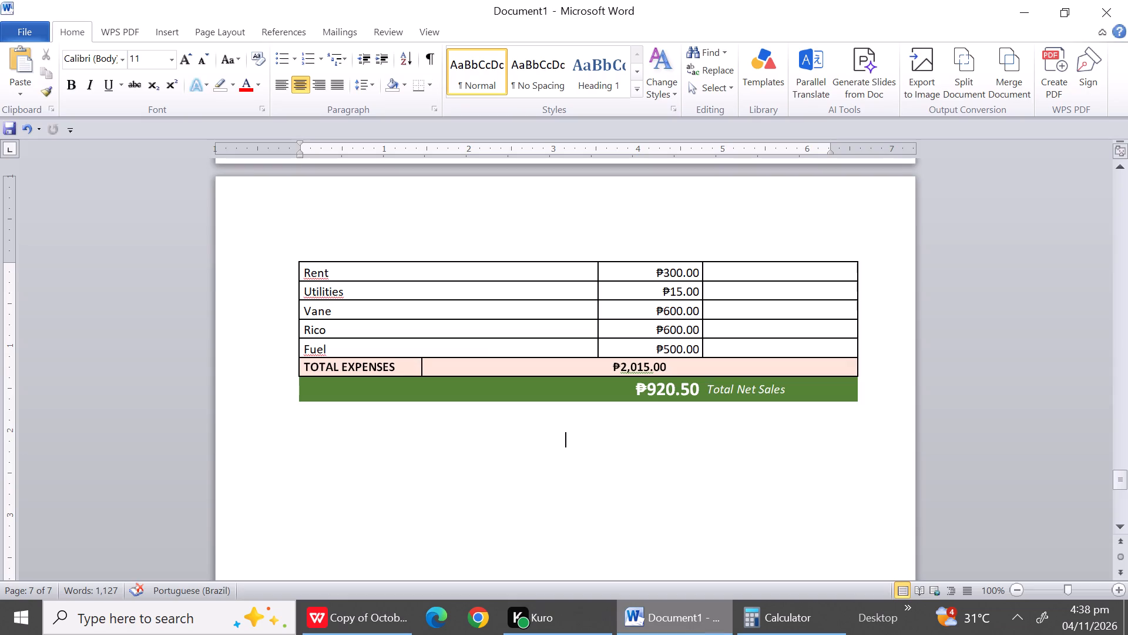
pyautogui.tripleClick(1117, 171)
pyautogui.tripleClick(1117, 171)
pyautogui.tripleClick(1117, 171)
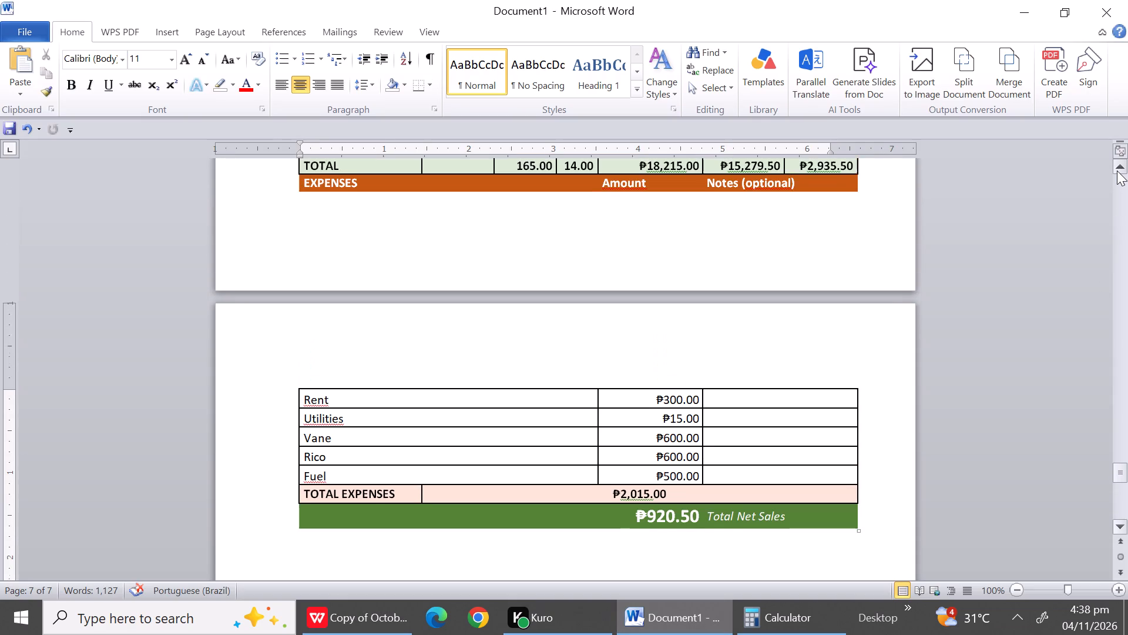
pyautogui.tripleClick(1117, 171)
pyautogui.tripleClick(1117, 171)
pyautogui.doubleClick(1117, 171)
pyautogui.moveTo(1117, 171); pyautogui.dragTo(674, 581)
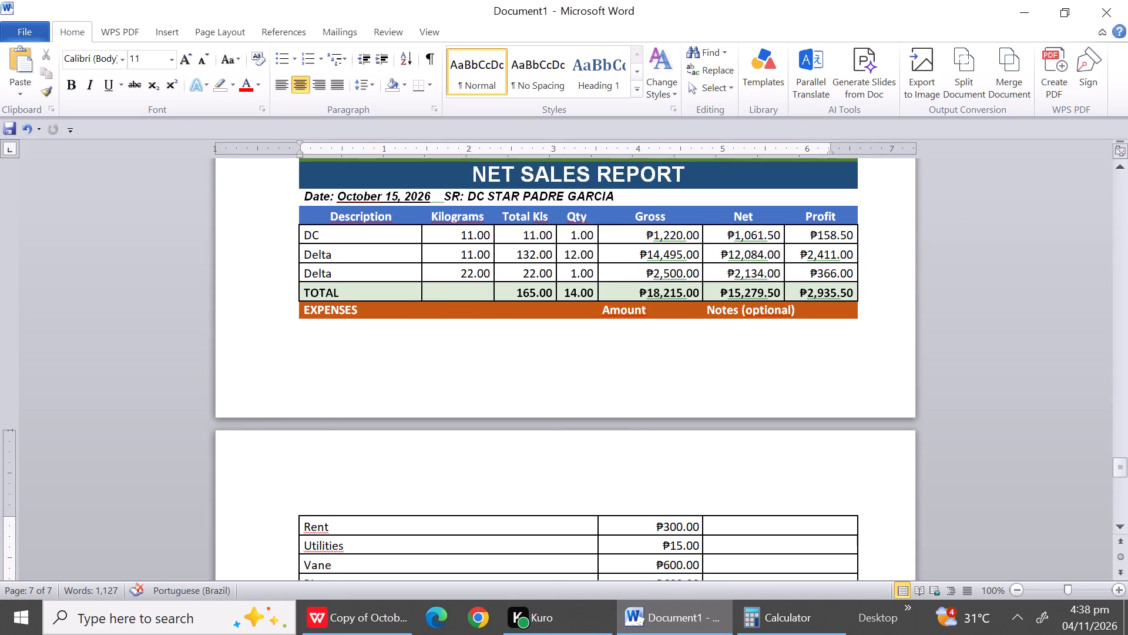
pyautogui.tripleClick(1123, 526)
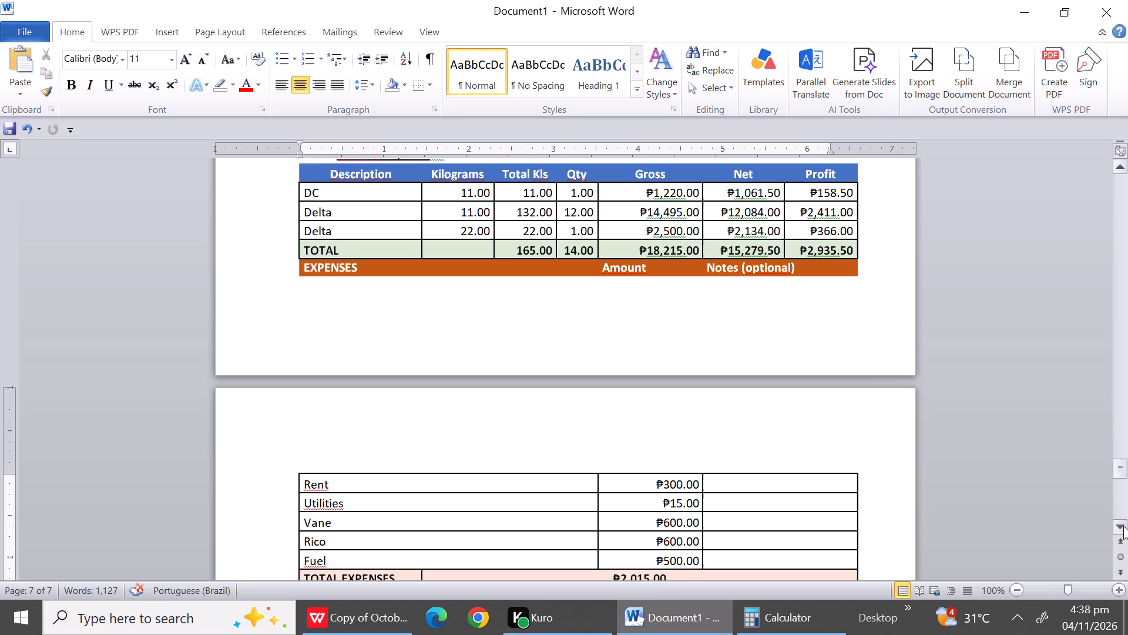
pyautogui.tripleClick(1123, 526)
pyautogui.tripleClick(1123, 526)
pyautogui.tripleClick(1123, 526)
pyautogui.tripleClick(1123, 526)
pyautogui.tripleClick(1123, 526)
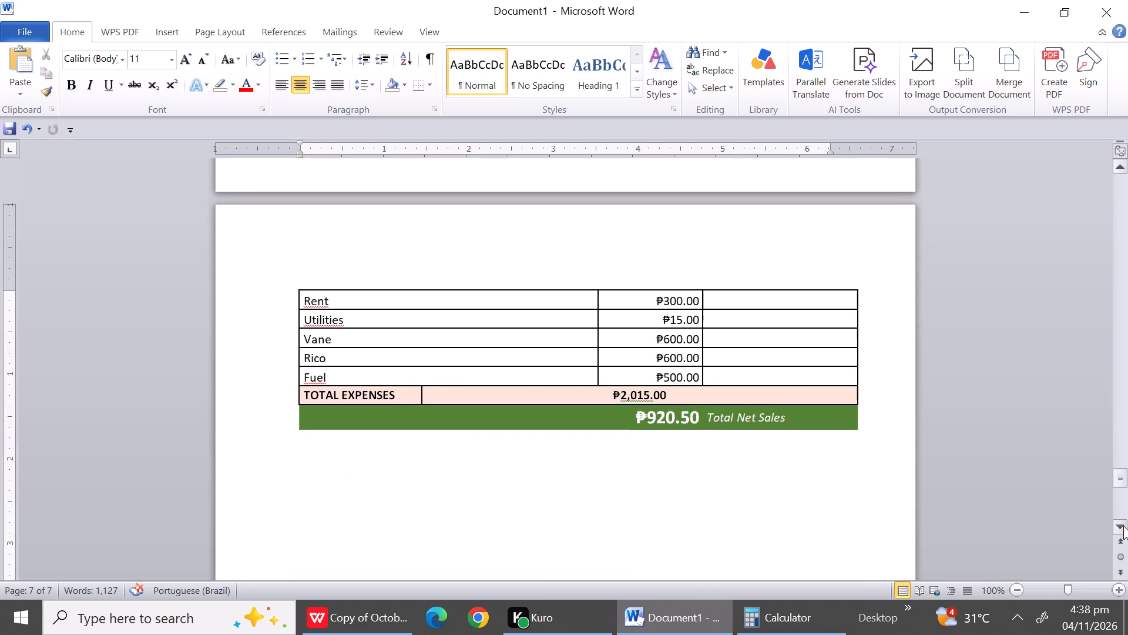
pyautogui.tripleClick(1123, 526)
pyautogui.tripleClick(1123, 526)
pyautogui.click(1123, 526)
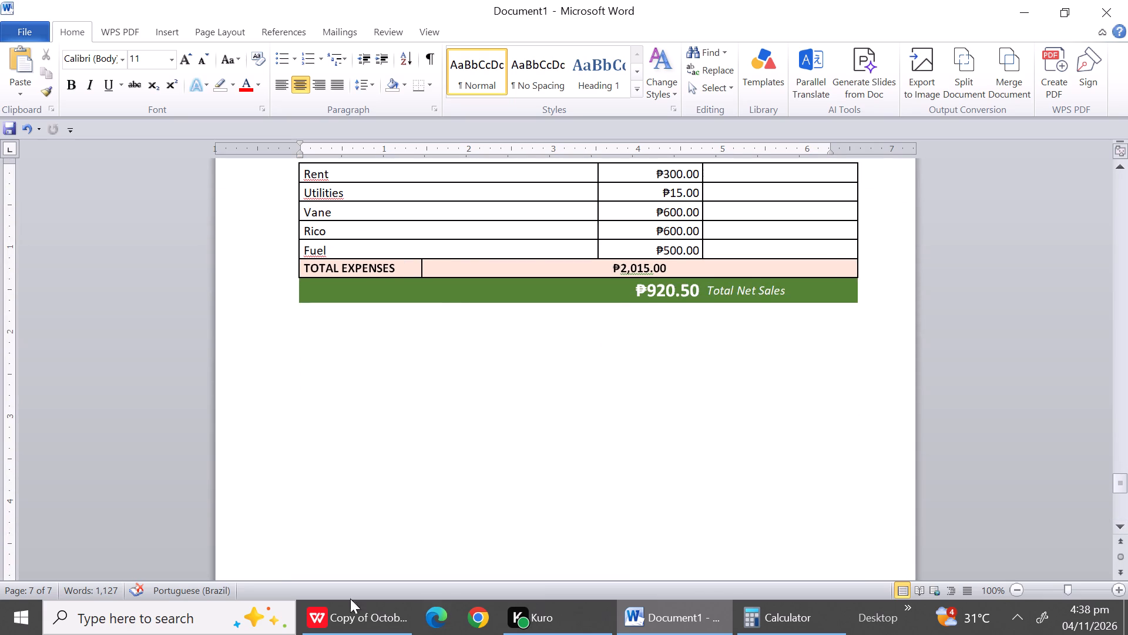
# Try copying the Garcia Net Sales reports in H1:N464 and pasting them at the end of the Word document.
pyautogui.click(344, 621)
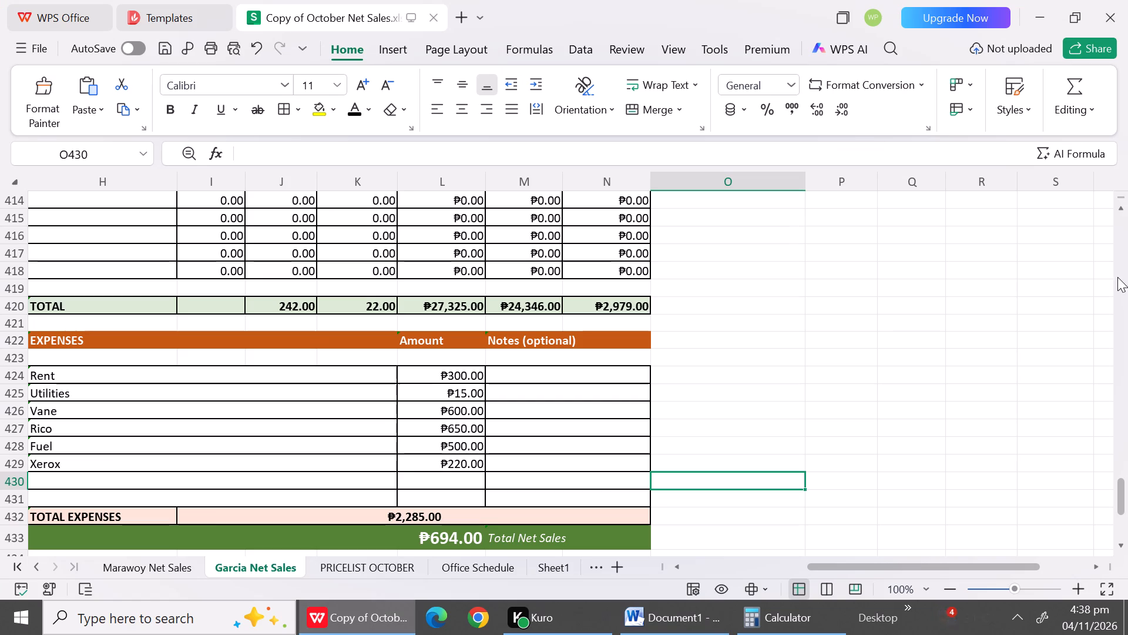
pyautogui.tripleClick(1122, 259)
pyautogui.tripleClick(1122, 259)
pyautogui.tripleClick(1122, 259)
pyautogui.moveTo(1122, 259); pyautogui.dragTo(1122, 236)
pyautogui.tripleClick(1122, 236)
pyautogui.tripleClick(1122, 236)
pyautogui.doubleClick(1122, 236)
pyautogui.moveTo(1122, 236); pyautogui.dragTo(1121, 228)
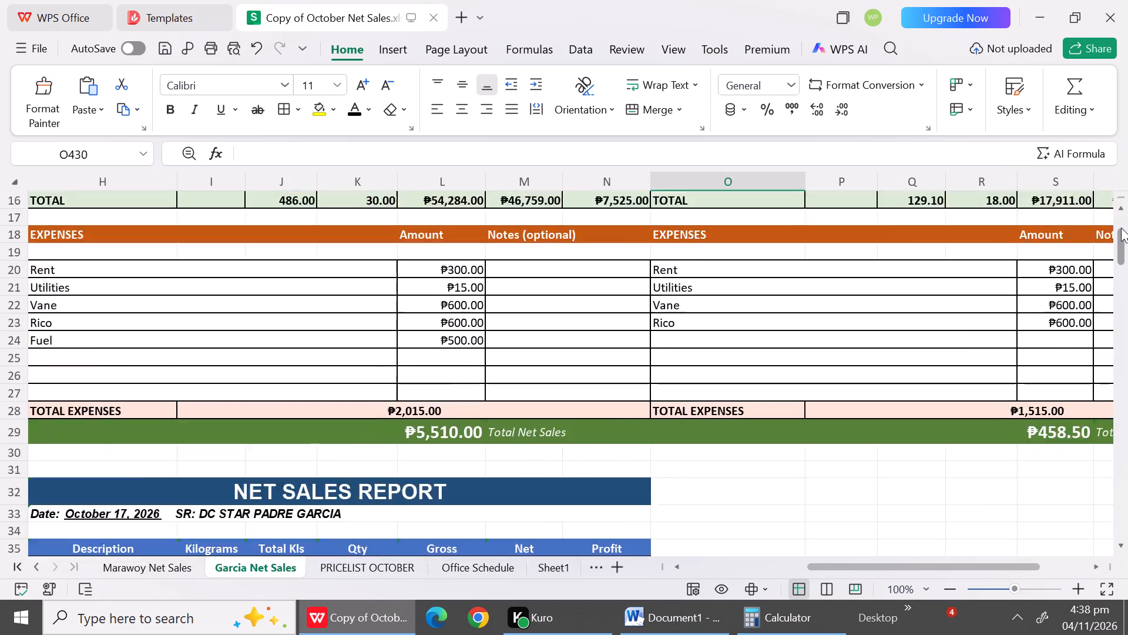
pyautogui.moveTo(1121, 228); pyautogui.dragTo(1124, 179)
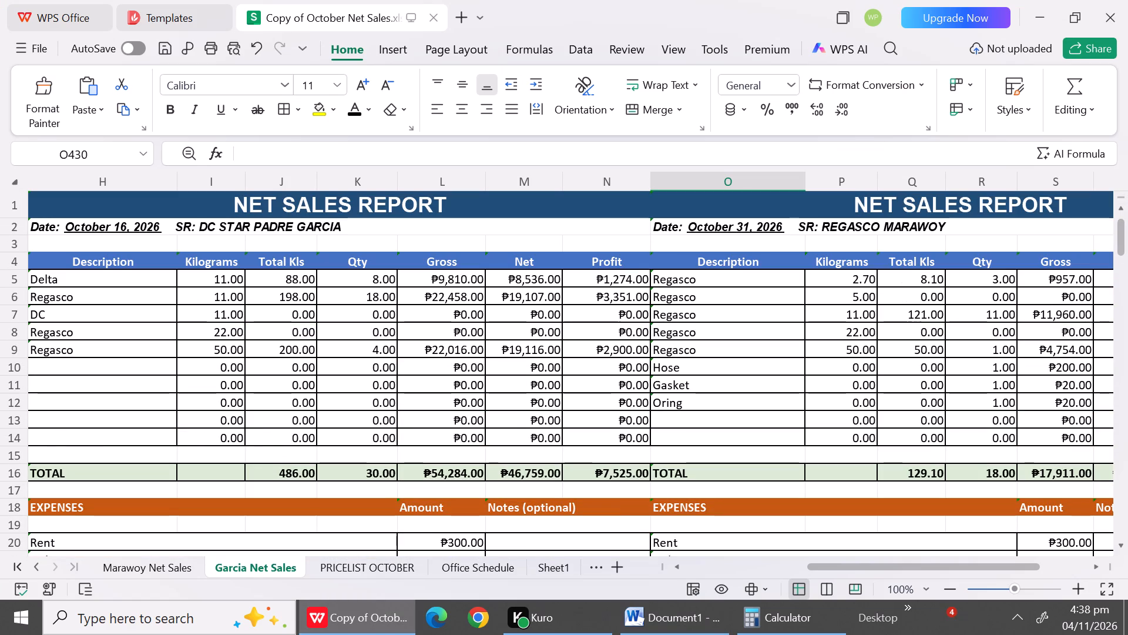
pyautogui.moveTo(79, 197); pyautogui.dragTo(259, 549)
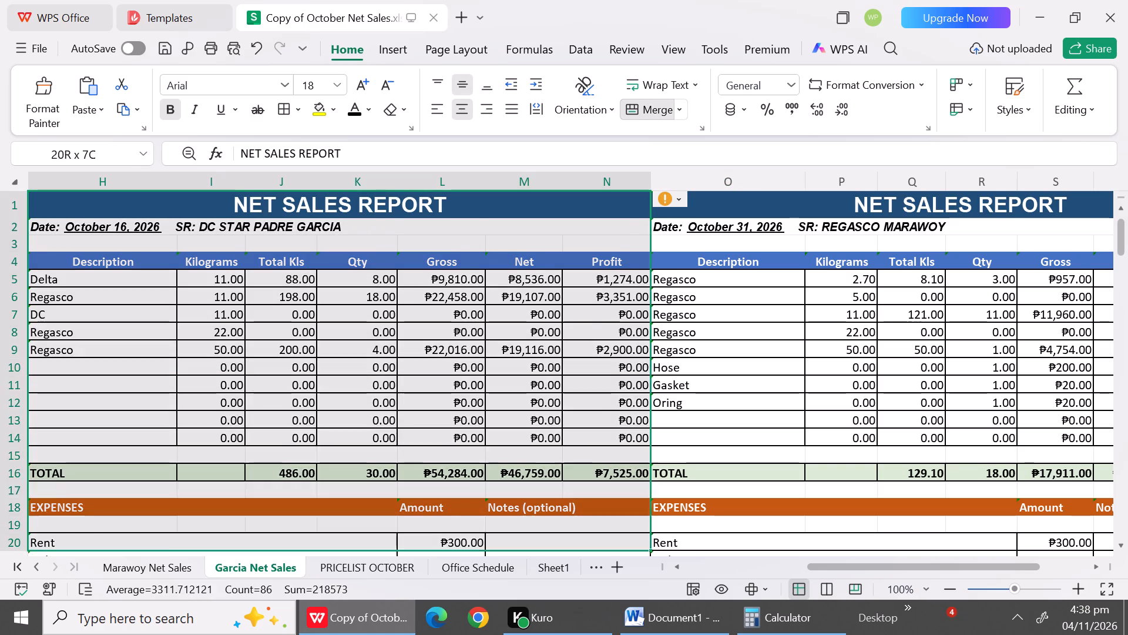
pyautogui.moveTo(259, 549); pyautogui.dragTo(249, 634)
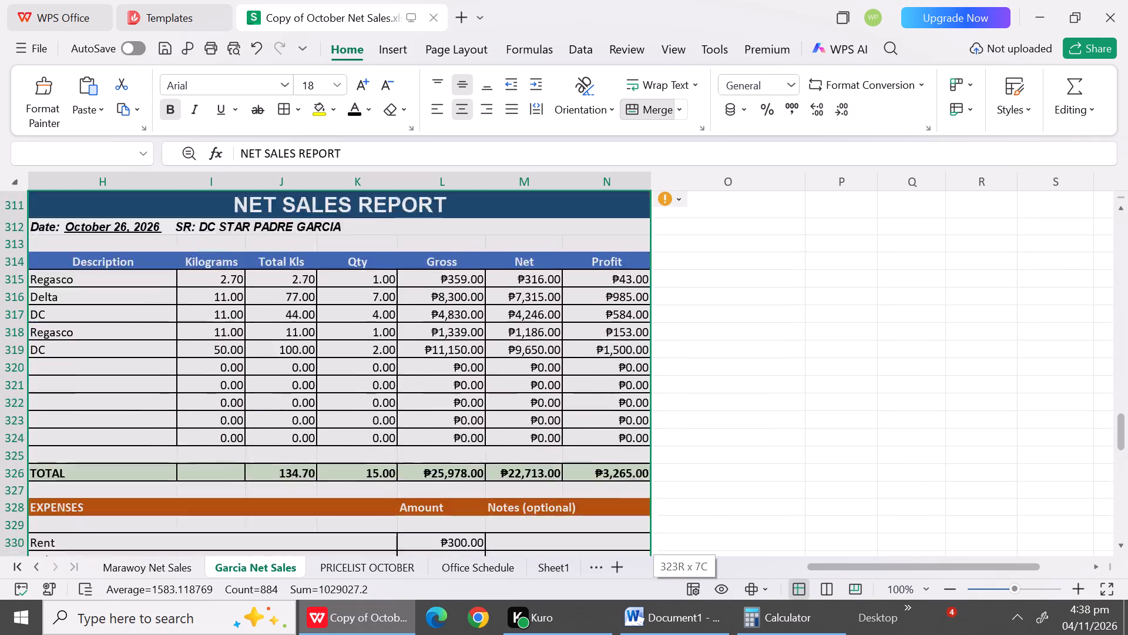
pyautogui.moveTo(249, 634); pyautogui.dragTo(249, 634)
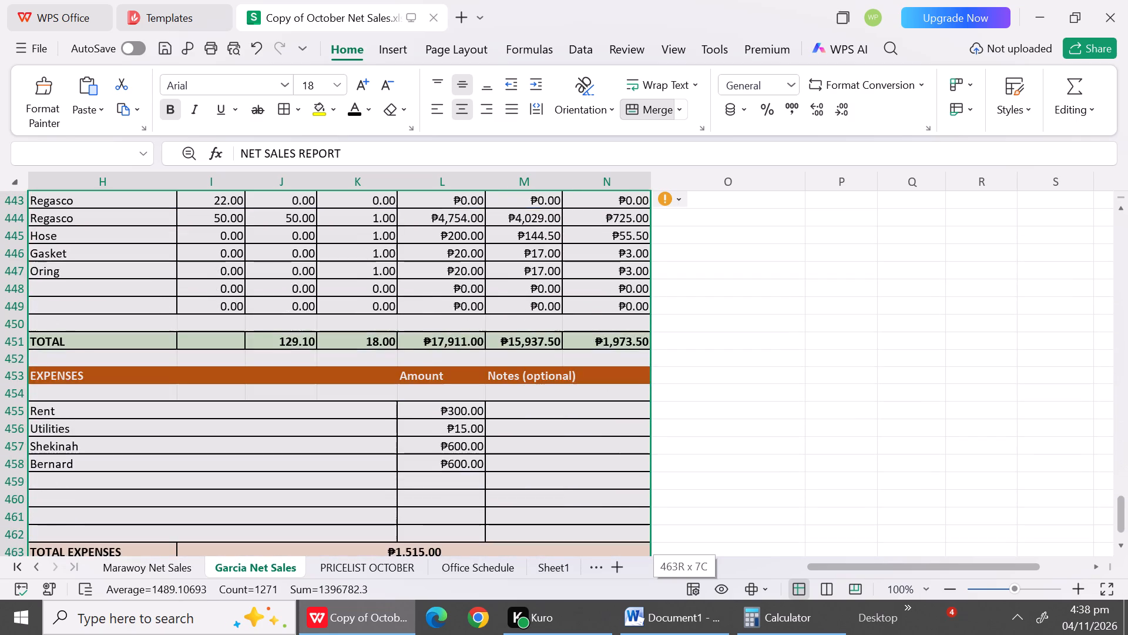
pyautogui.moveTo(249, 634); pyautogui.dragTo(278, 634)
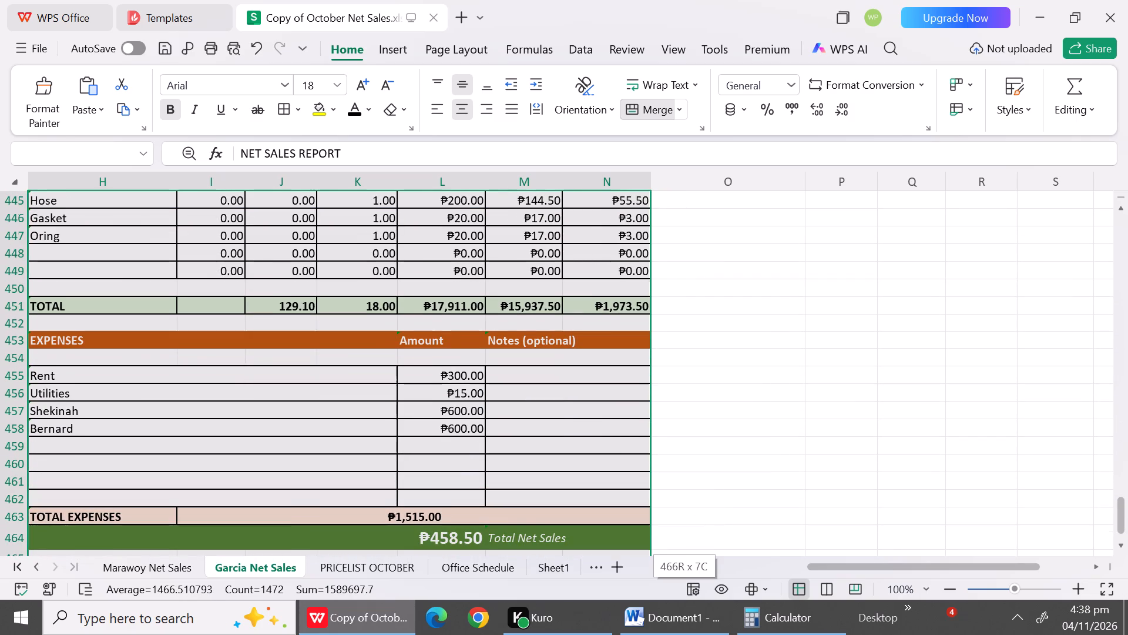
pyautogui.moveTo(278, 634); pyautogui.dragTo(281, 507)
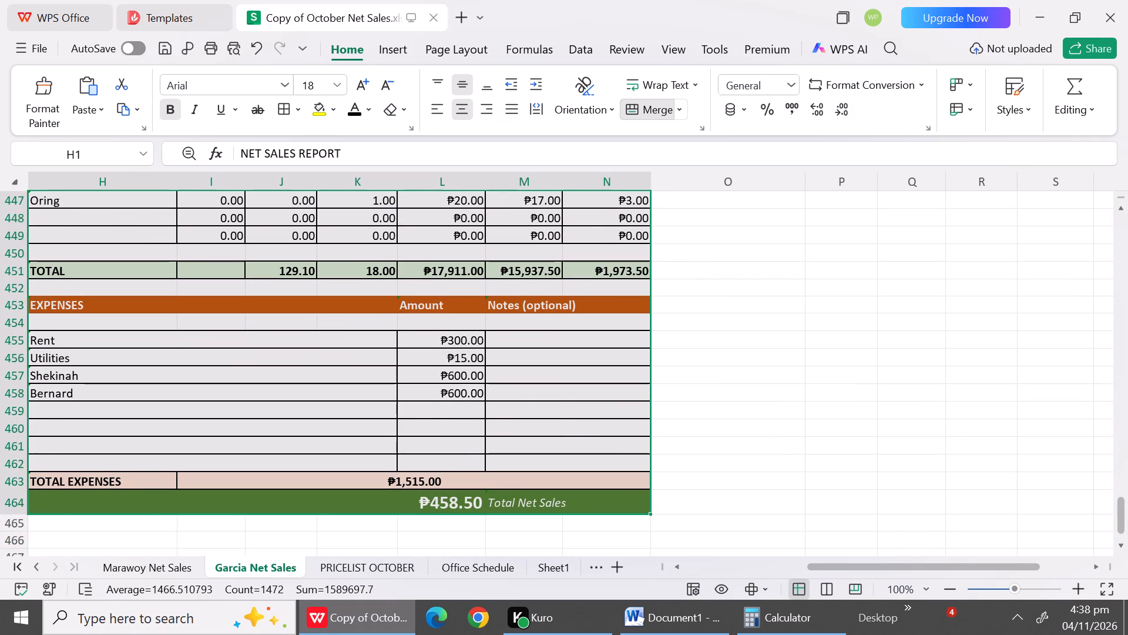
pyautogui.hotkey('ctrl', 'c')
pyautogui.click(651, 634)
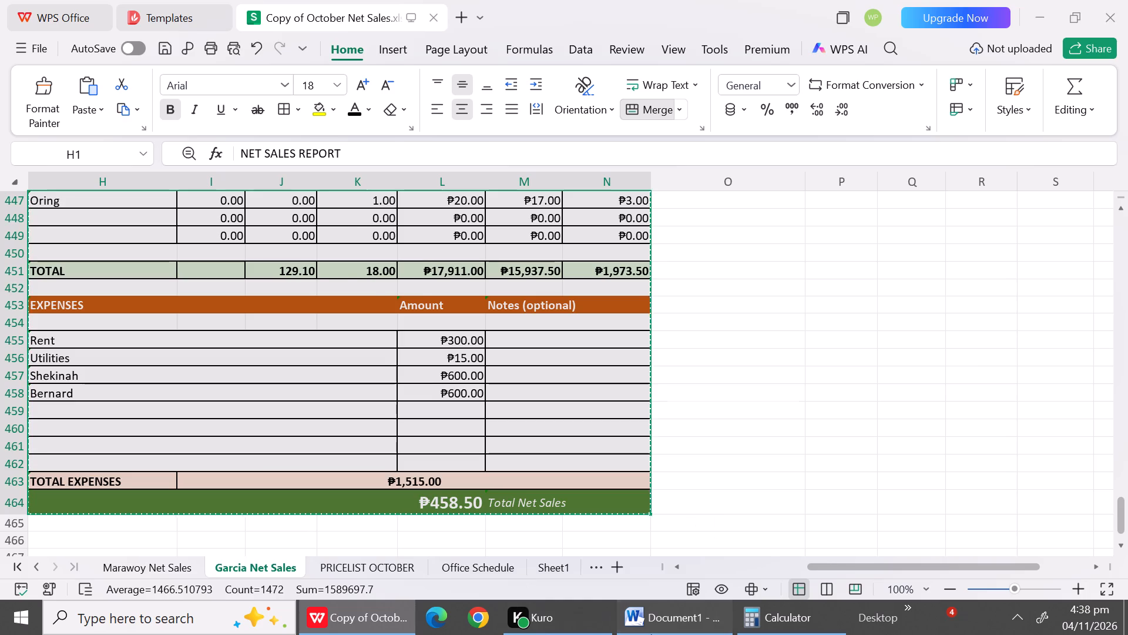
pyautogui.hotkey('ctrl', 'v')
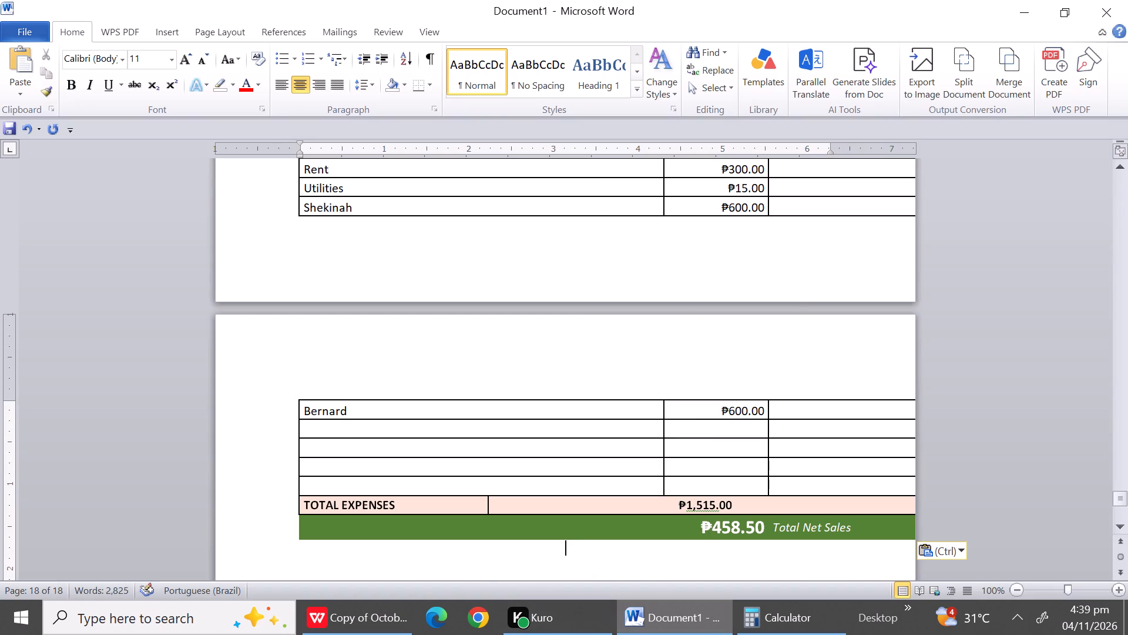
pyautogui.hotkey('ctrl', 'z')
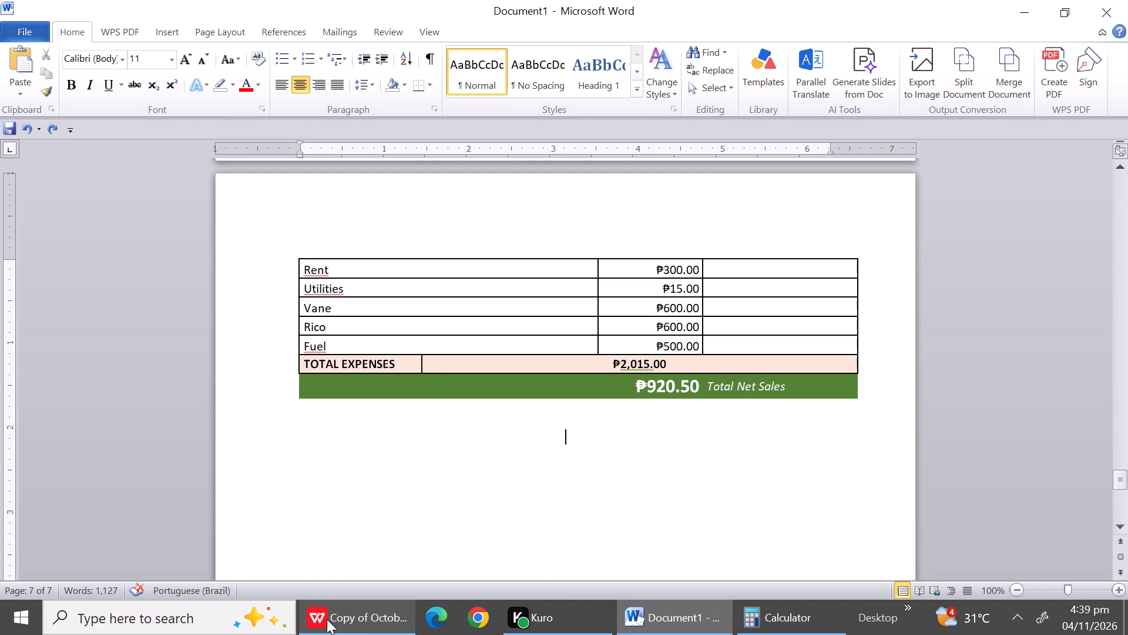
# Return to the Garcia Net Sales sheet in WPS Office and slightly narrow the Profit column N.
pyautogui.click(358, 626)
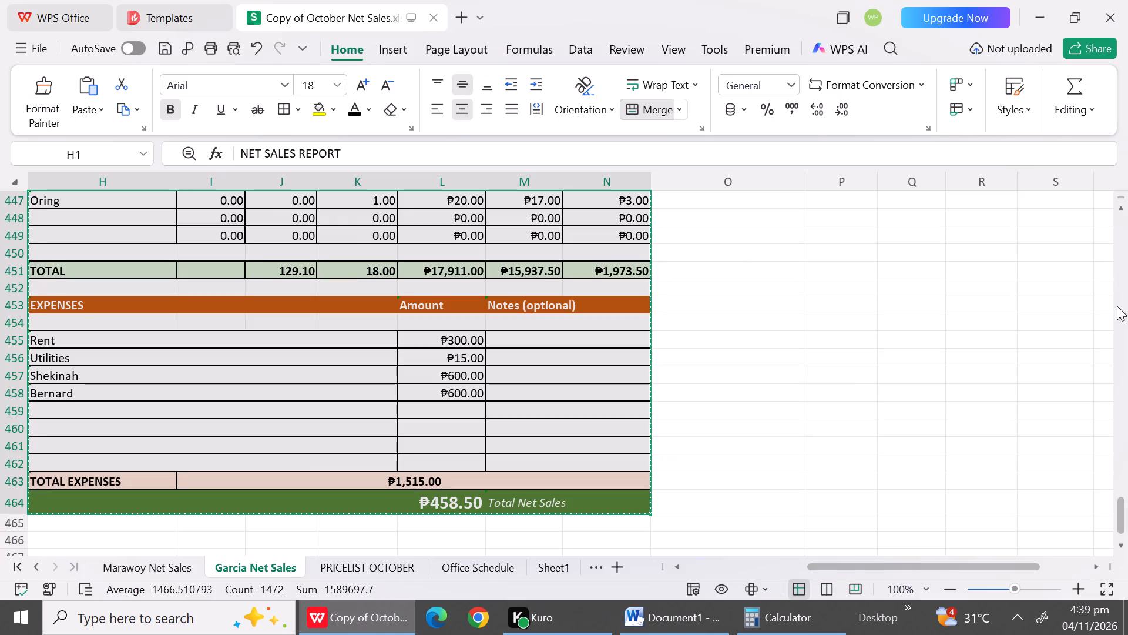
pyautogui.tripleClick(1122, 207)
pyautogui.tripleClick(1122, 207)
pyautogui.tripleClick(1122, 207)
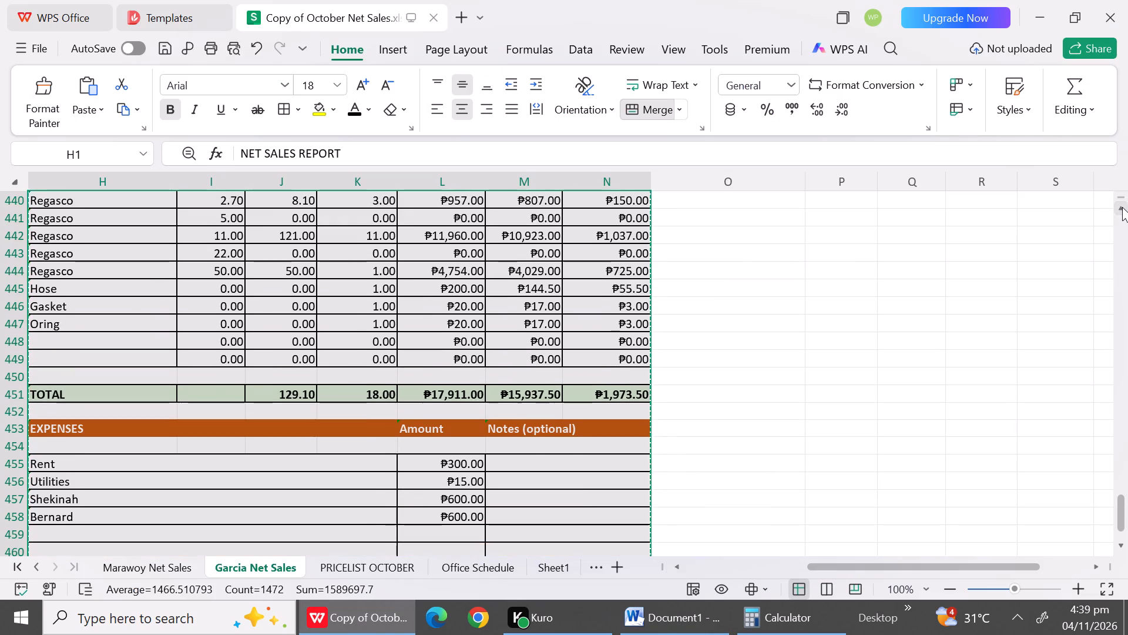
pyautogui.tripleClick(1122, 207)
pyautogui.click(1122, 207)
pyautogui.click(1122, 207)
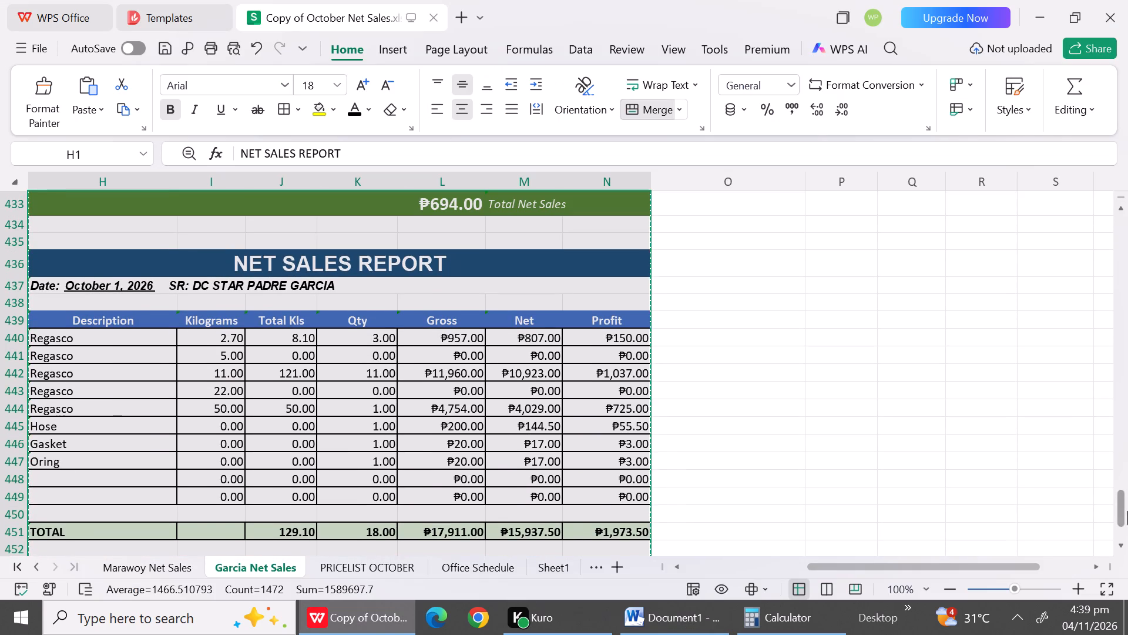
pyautogui.moveTo(1121, 499); pyautogui.dragTo(1111, 123)
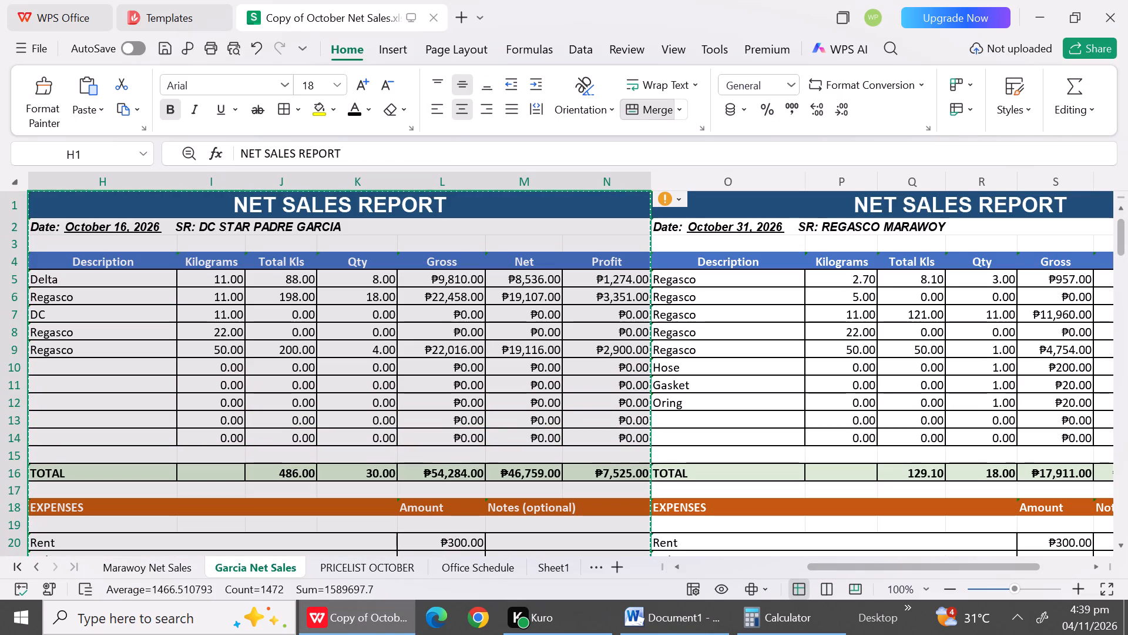
pyautogui.moveTo(651, 182); pyautogui.dragTo(650, 182)
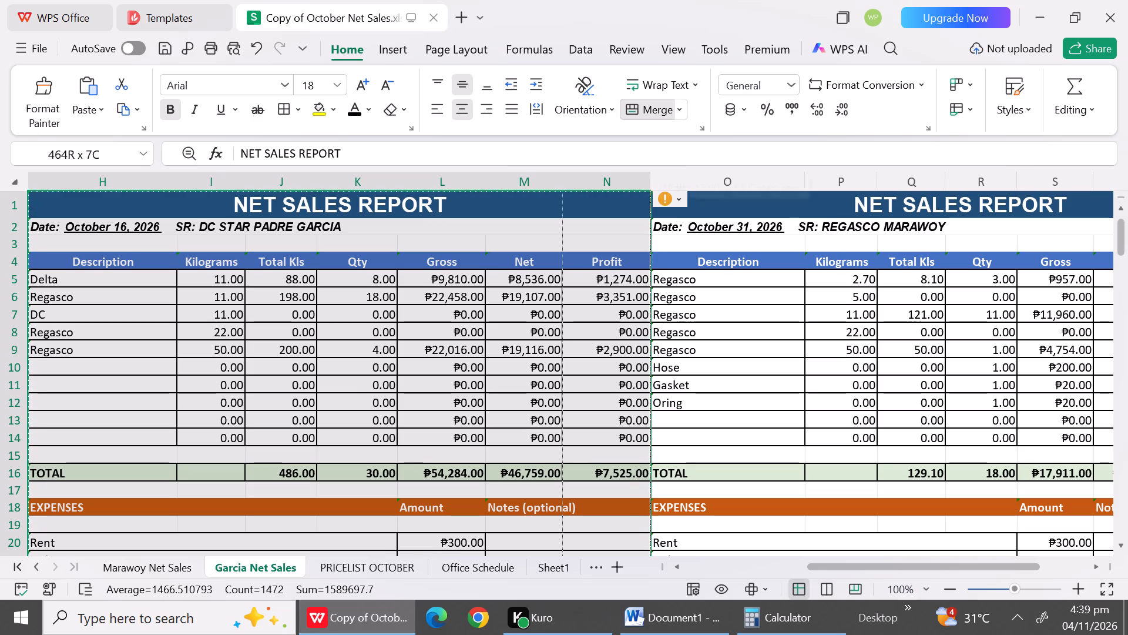
pyautogui.moveTo(650, 182); pyautogui.dragTo(636, 182)
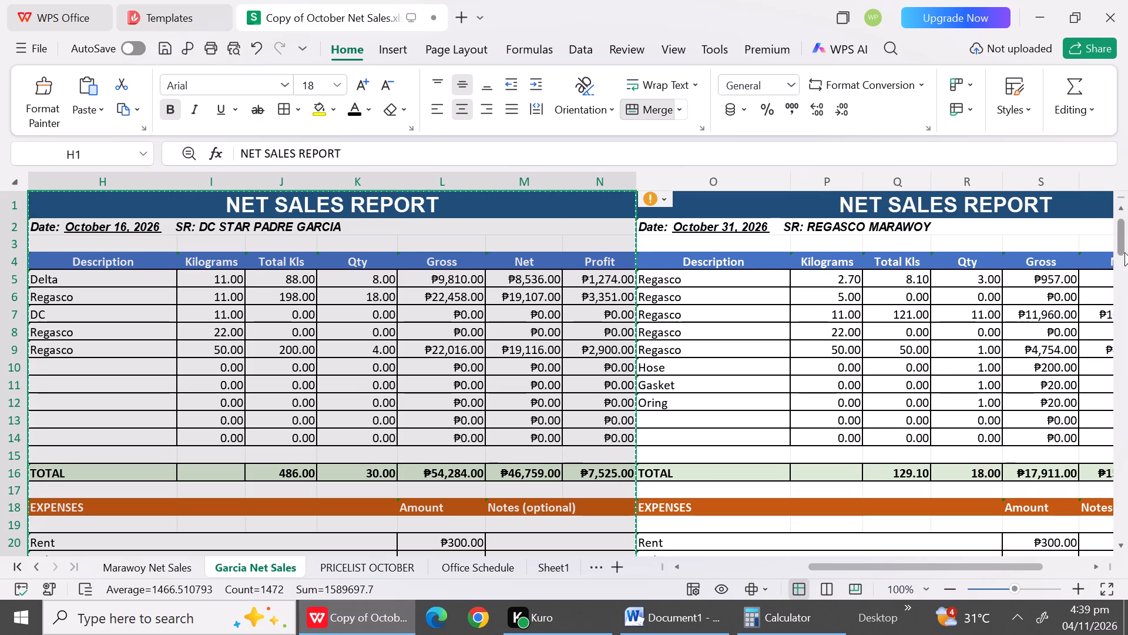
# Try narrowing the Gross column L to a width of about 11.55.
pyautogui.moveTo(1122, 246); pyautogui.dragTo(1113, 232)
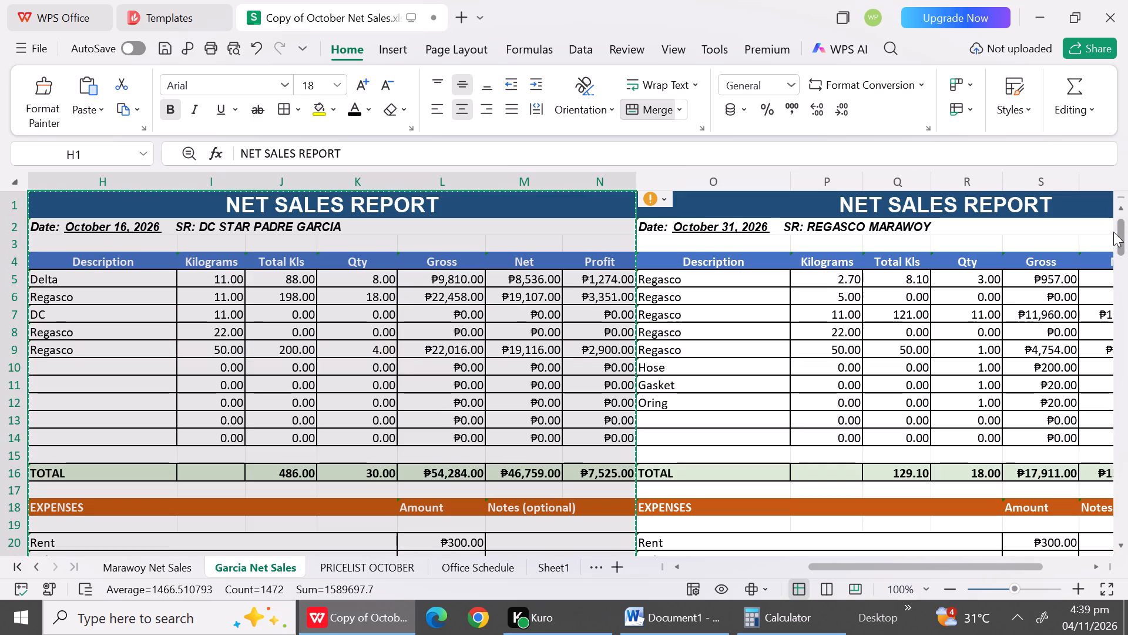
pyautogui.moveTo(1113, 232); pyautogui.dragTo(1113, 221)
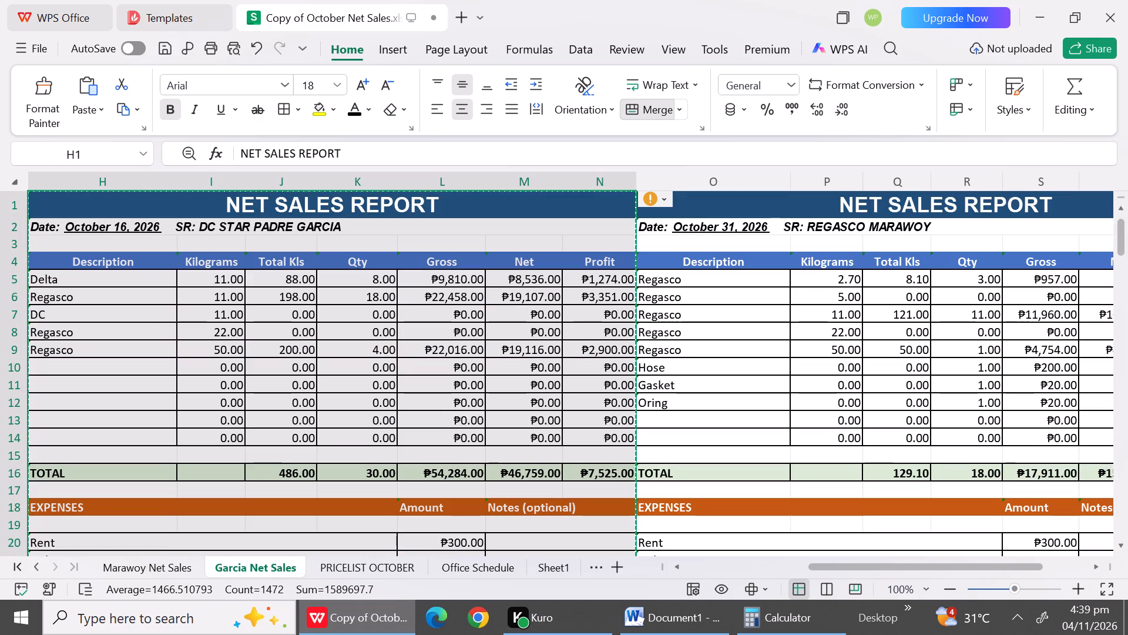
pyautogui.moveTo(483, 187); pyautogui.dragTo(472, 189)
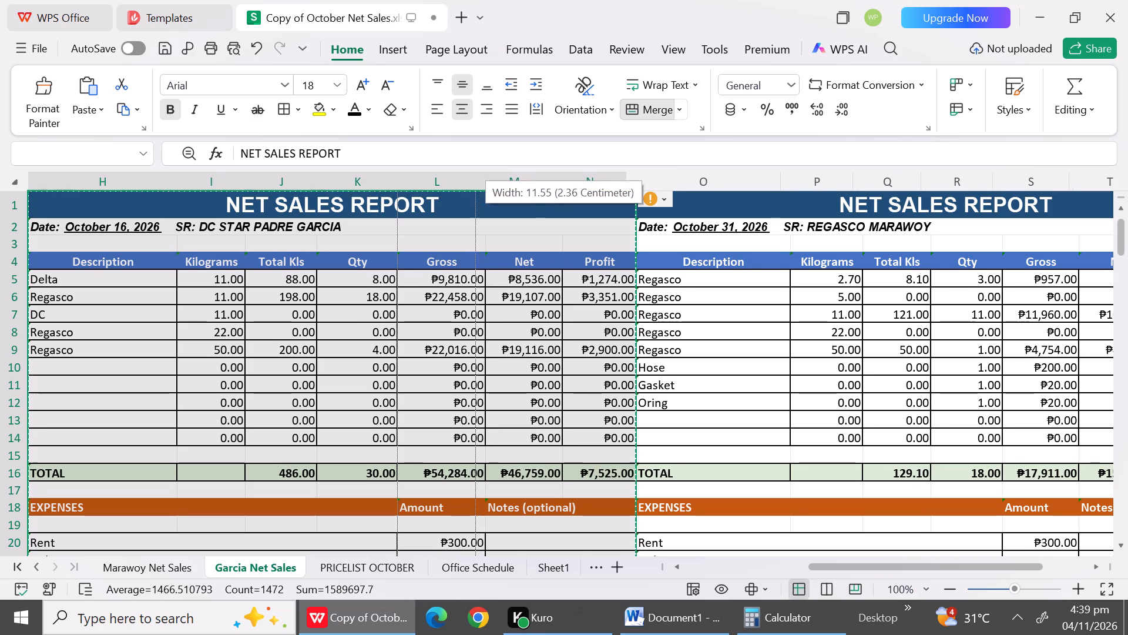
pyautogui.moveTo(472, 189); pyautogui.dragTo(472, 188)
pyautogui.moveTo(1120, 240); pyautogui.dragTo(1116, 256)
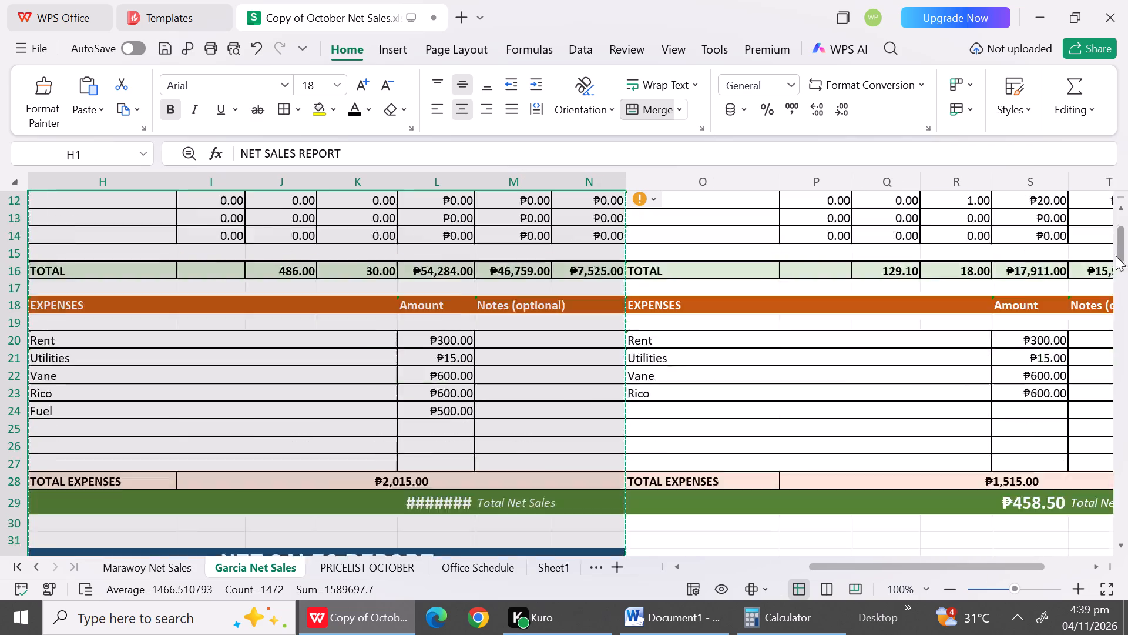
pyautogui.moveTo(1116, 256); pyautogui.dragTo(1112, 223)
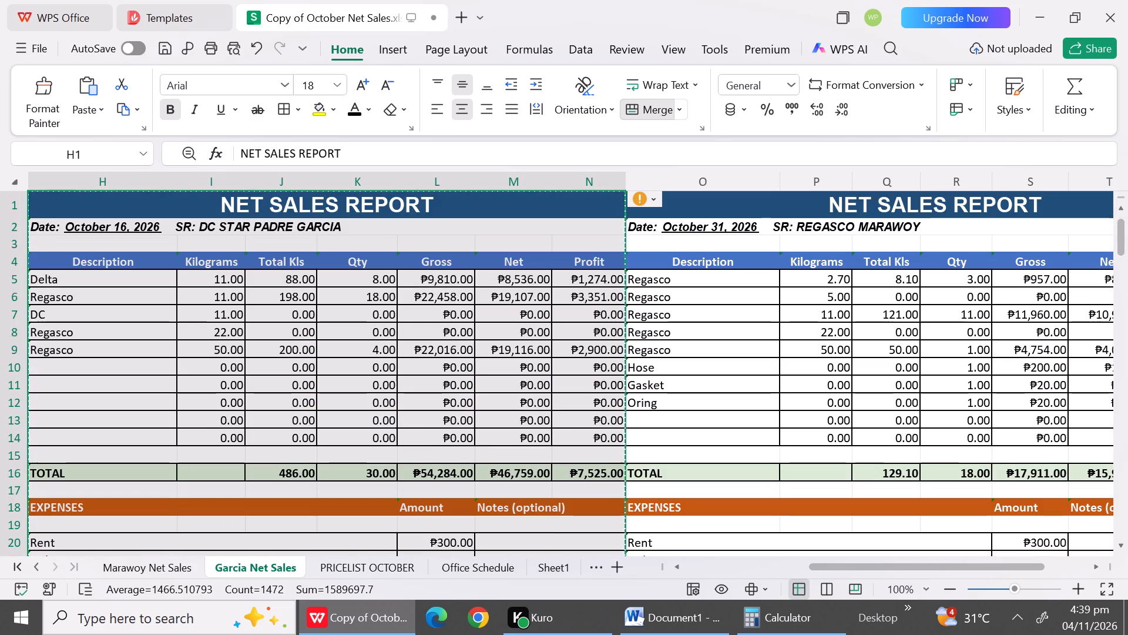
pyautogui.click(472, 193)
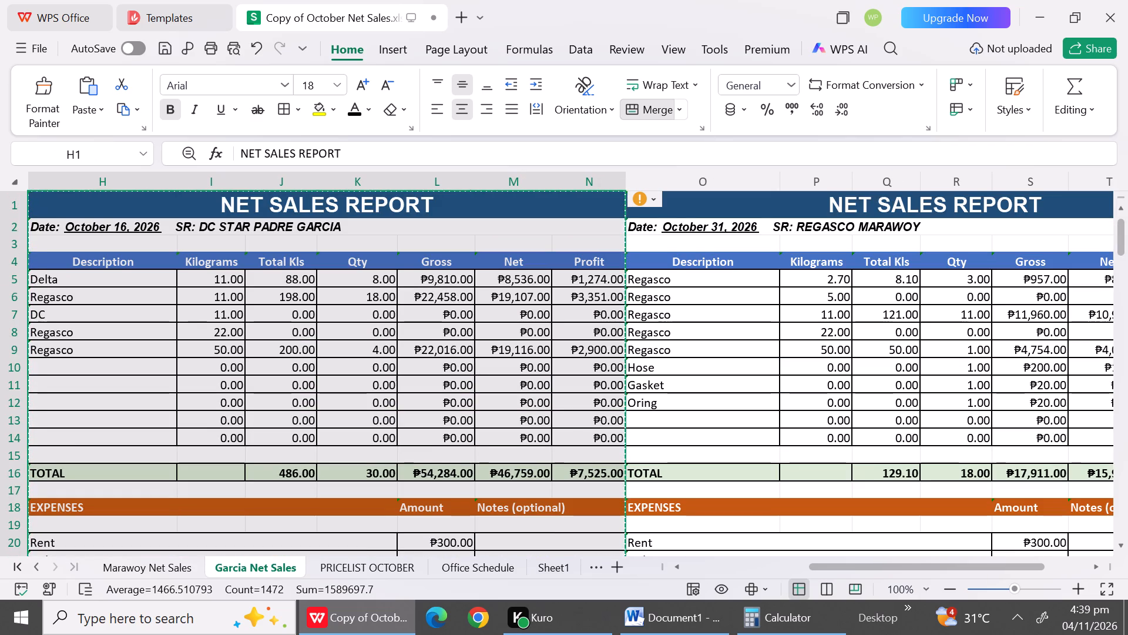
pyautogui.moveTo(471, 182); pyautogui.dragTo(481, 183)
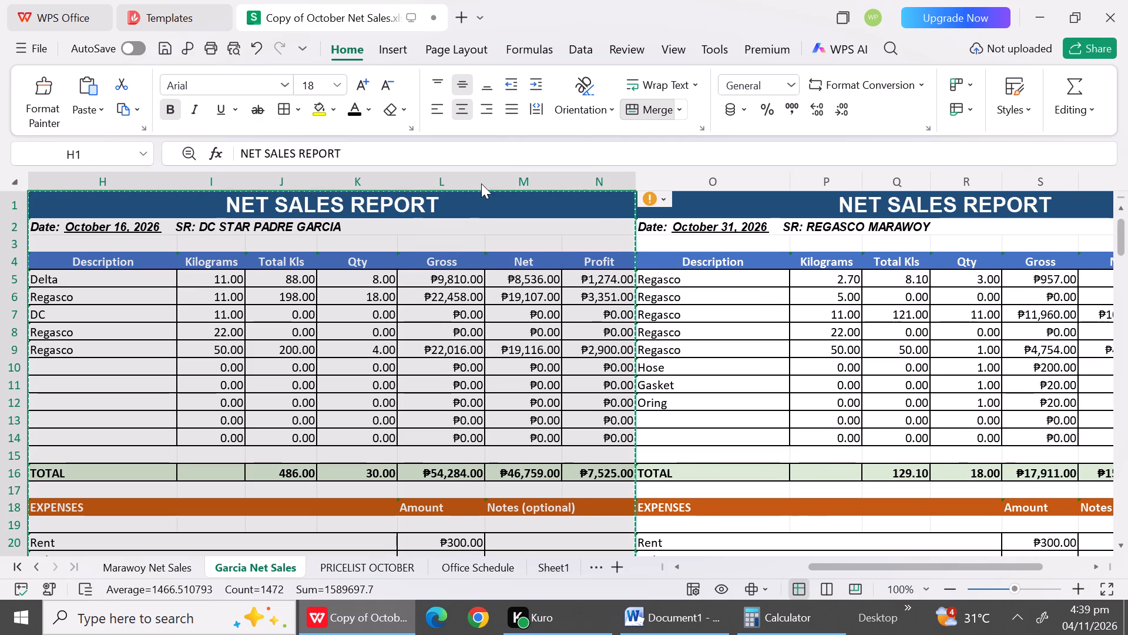
# Narrow the Net column M of the Garcia Net Sales sheet until it closely fits its amounts.
pyautogui.moveTo(1121, 233); pyautogui.dragTo(1121, 245)
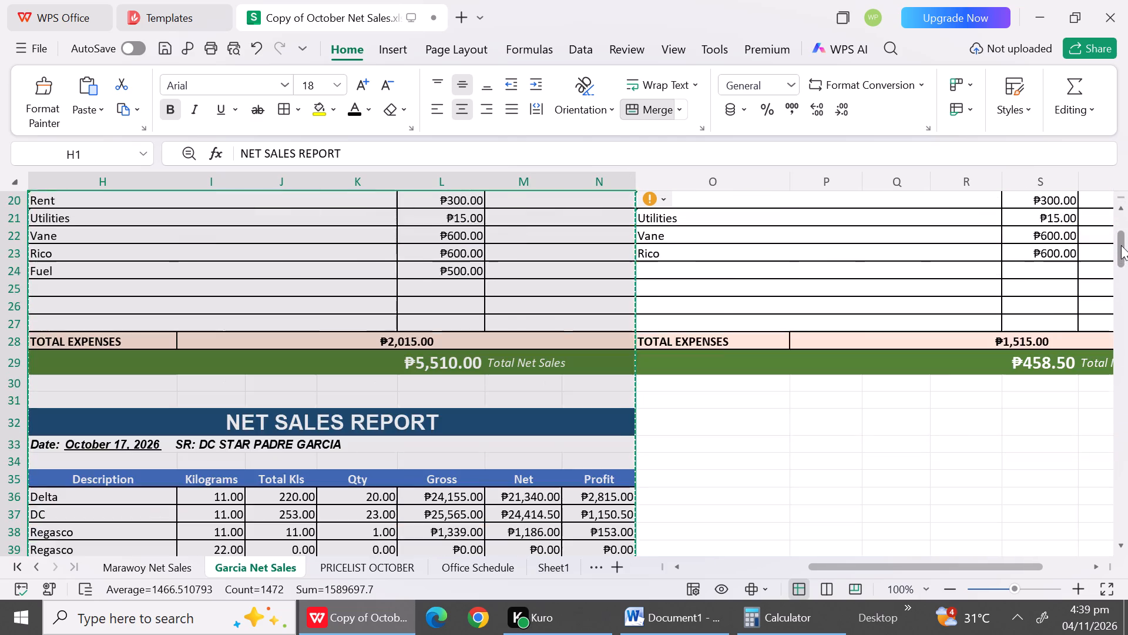
pyautogui.moveTo(1121, 245); pyautogui.dragTo(1116, 215)
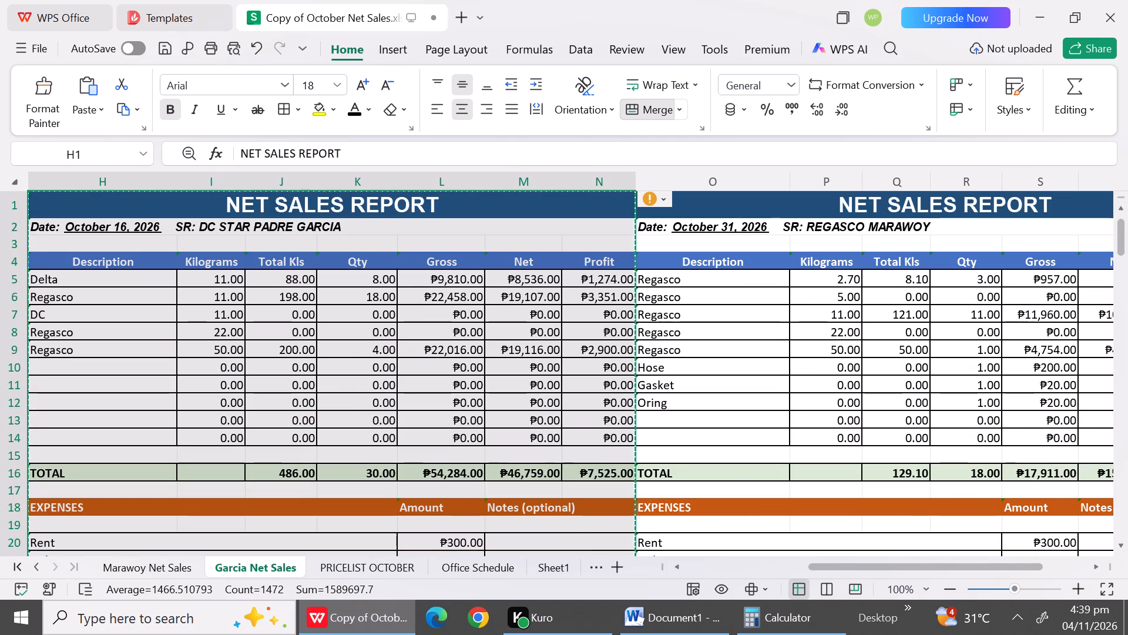
pyautogui.click(560, 190)
pyautogui.moveTo(560, 190); pyautogui.dragTo(560, 189)
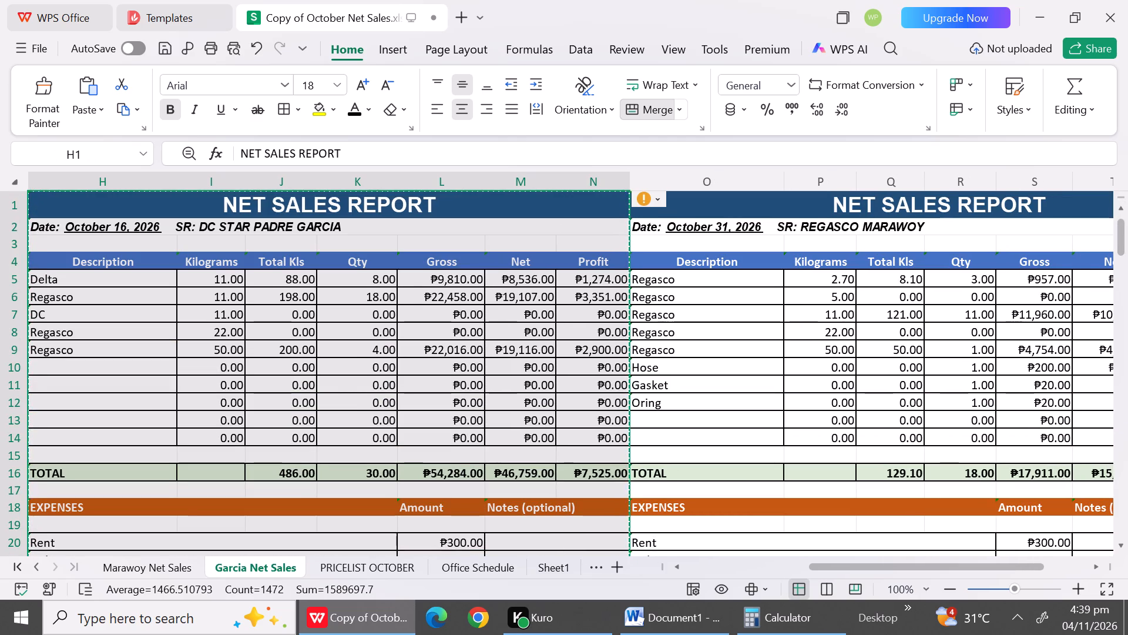
pyautogui.moveTo(560, 189); pyautogui.dragTo(567, 188)
pyautogui.click(558, 189)
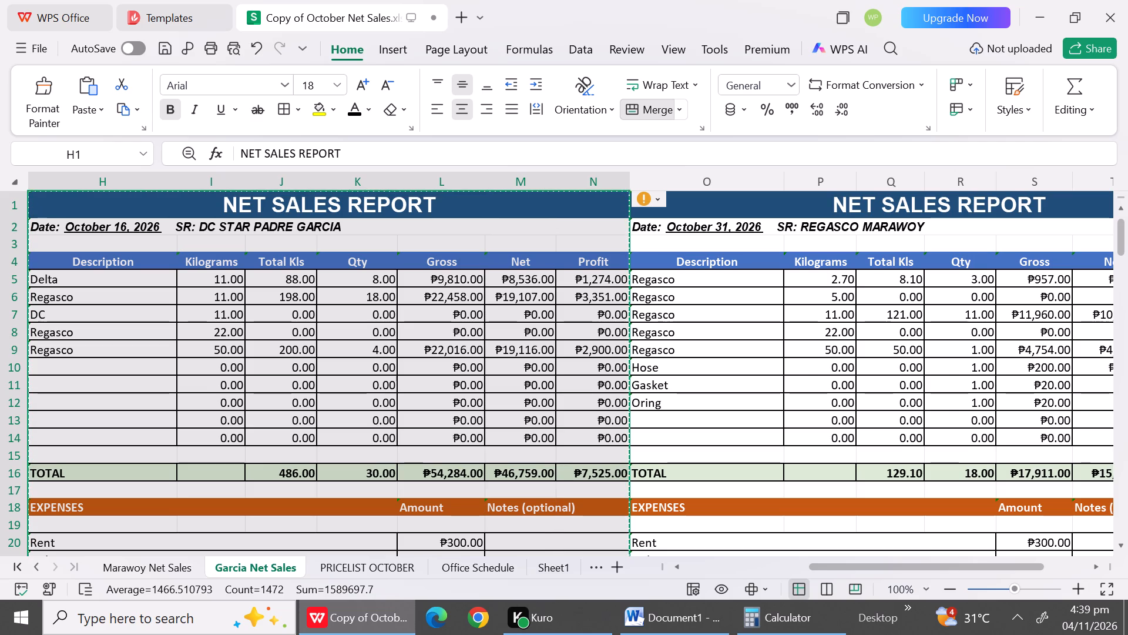
pyautogui.moveTo(558, 189); pyautogui.dragTo(551, 189)
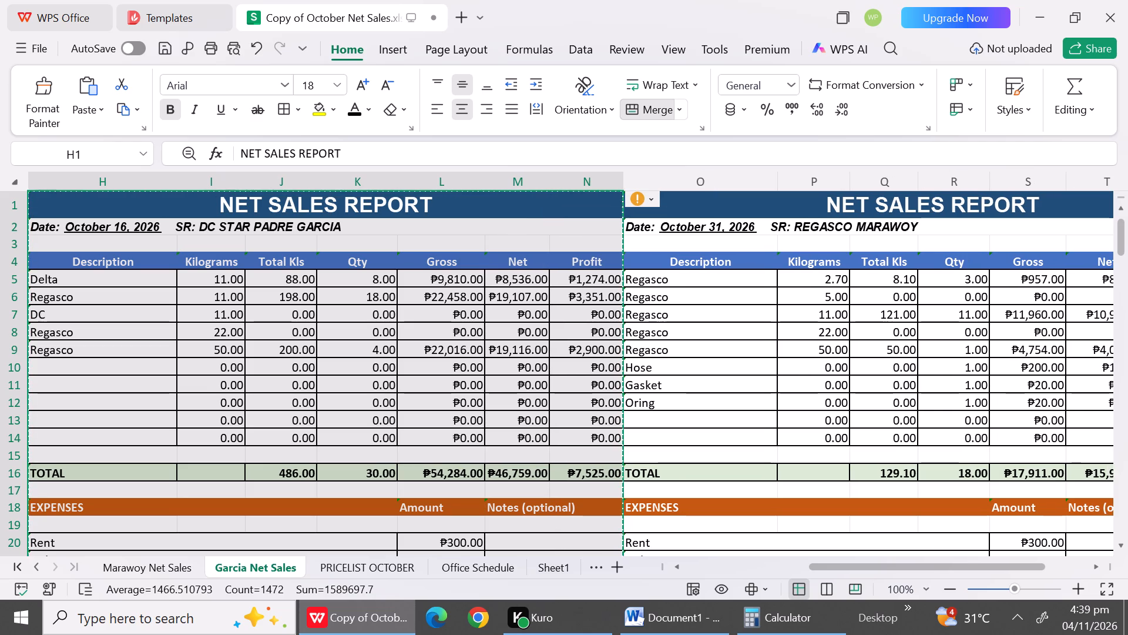
# Narrow the Profit column N of the Garcia Net Sales sheet until it closely fits its amounts.
pyautogui.moveTo(622, 179); pyautogui.dragTo(611, 179)
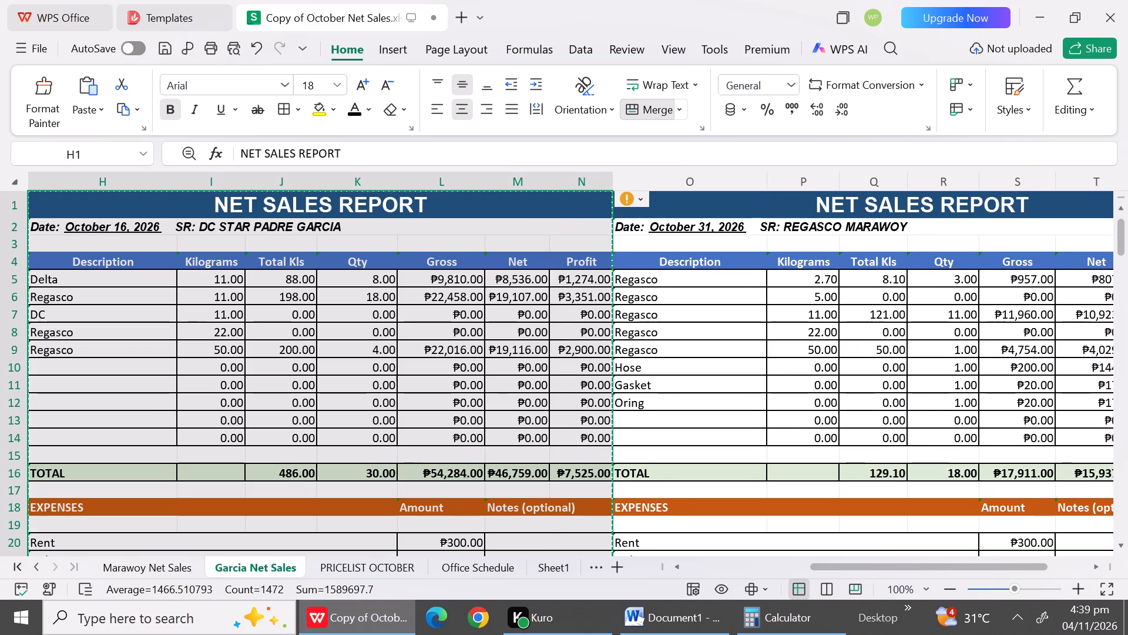
# Narrow the Qty column K of the Garcia Net Sales sheet, leaving just enough room for its quantities.
pyautogui.click(397, 193)
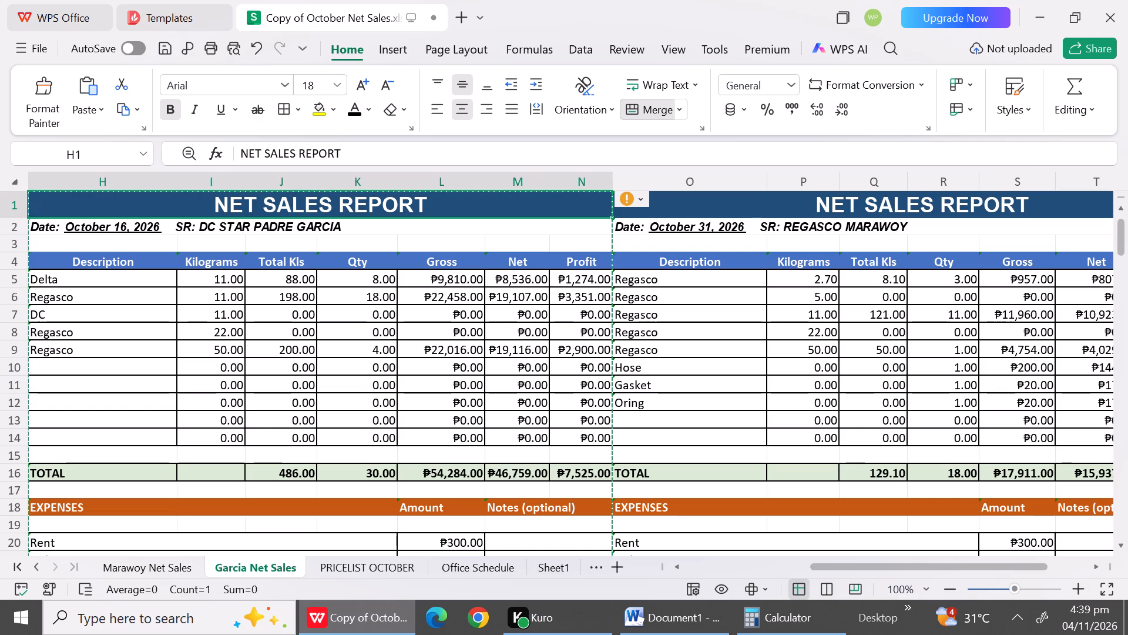
pyautogui.click(401, 193)
pyautogui.moveTo(398, 181); pyautogui.dragTo(391, 181)
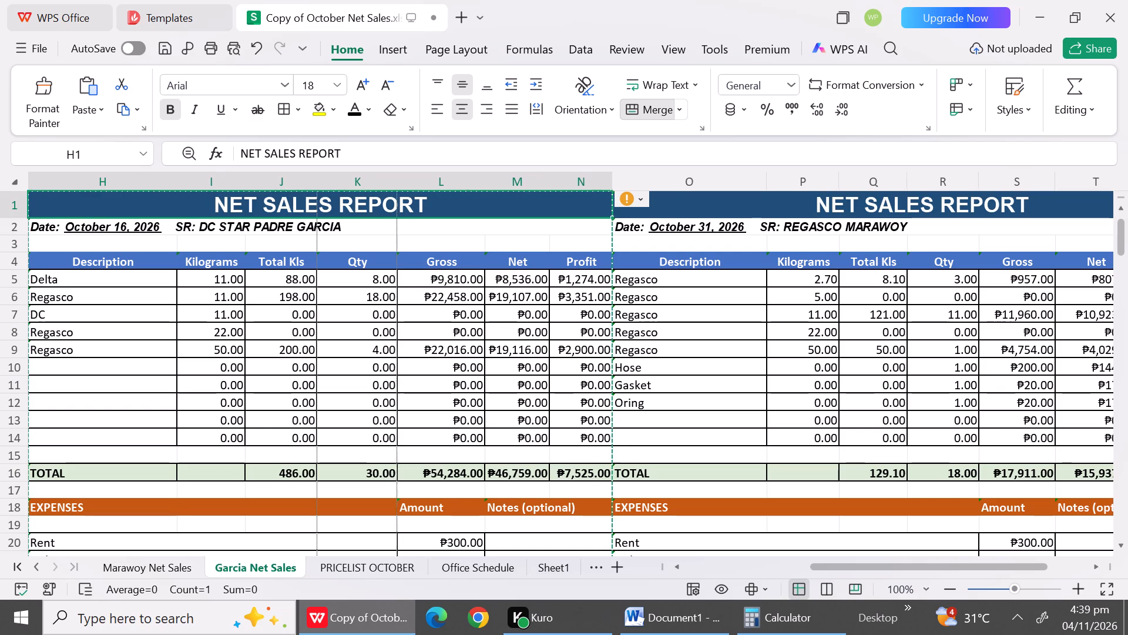
pyautogui.moveTo(391, 181); pyautogui.dragTo(377, 180)
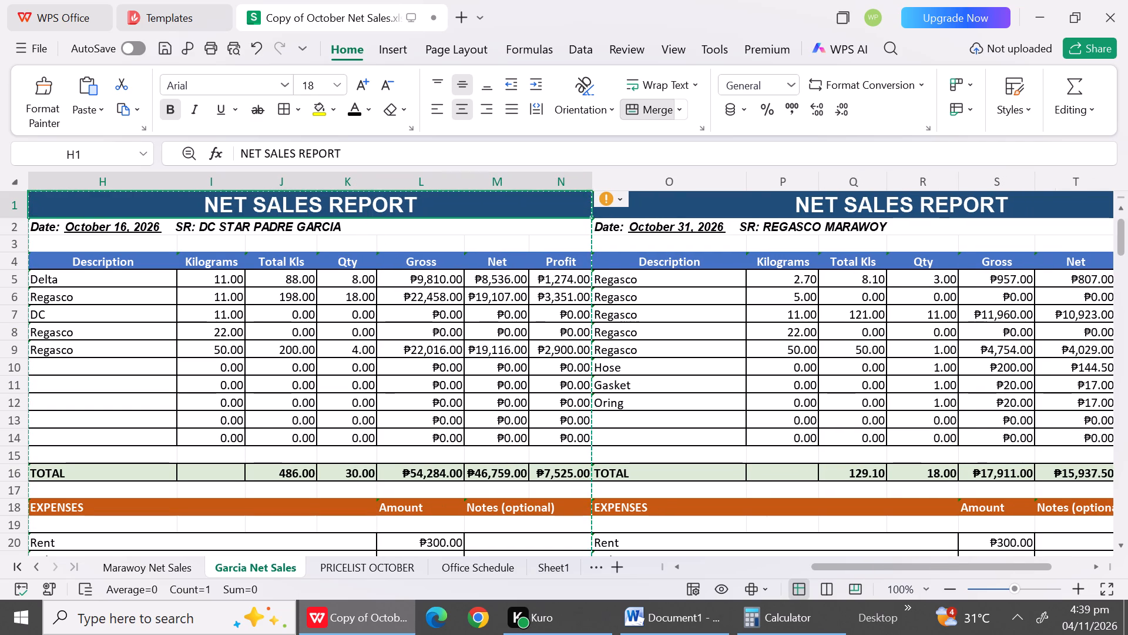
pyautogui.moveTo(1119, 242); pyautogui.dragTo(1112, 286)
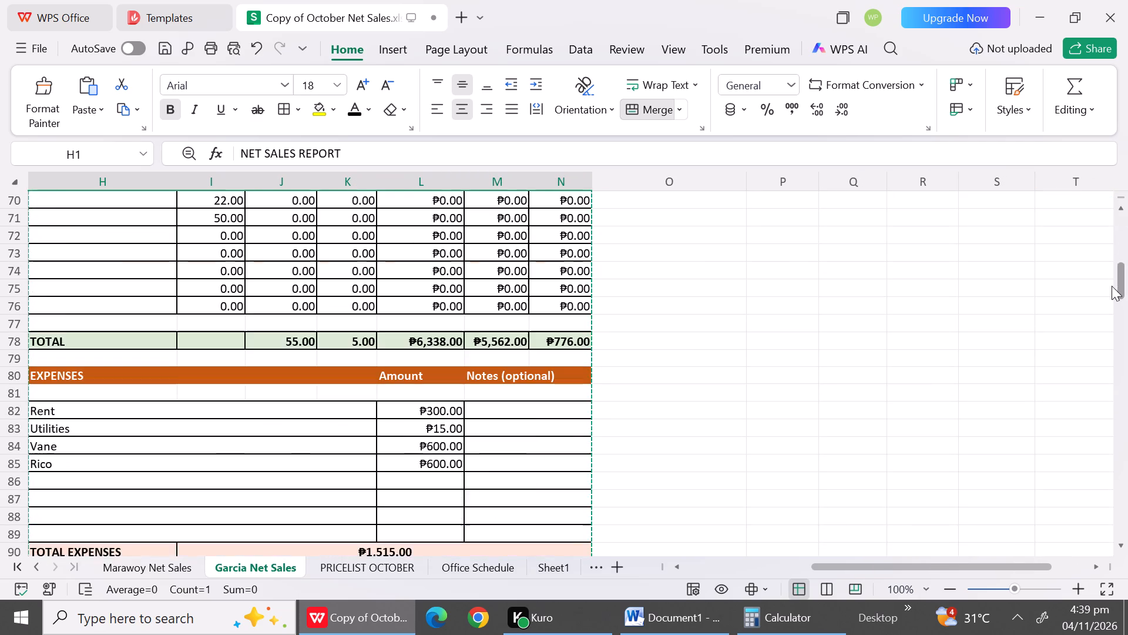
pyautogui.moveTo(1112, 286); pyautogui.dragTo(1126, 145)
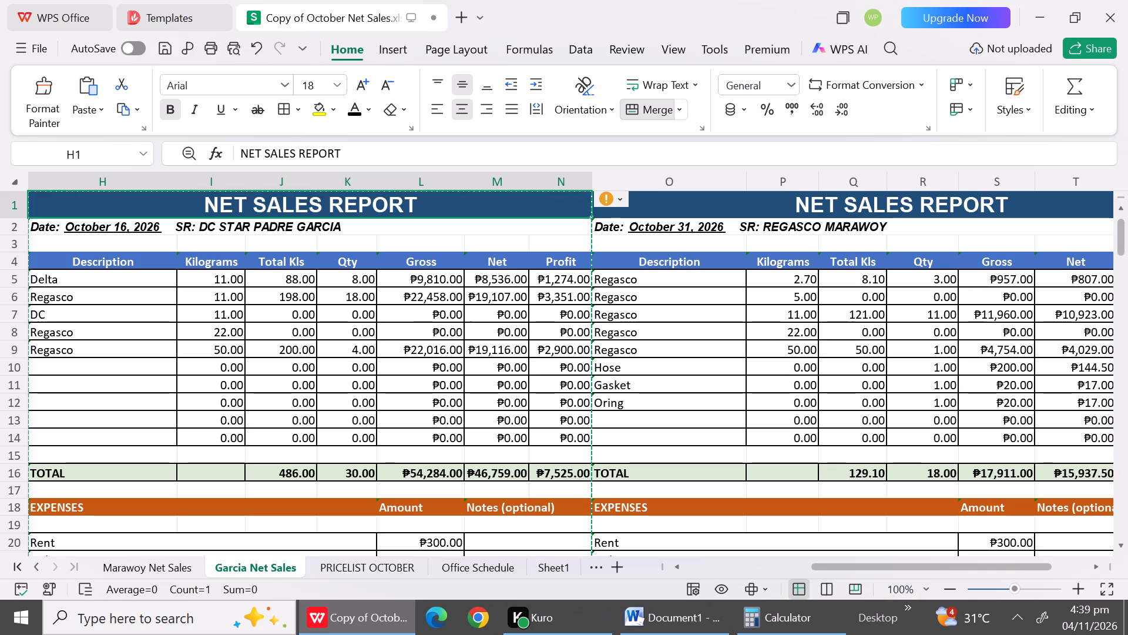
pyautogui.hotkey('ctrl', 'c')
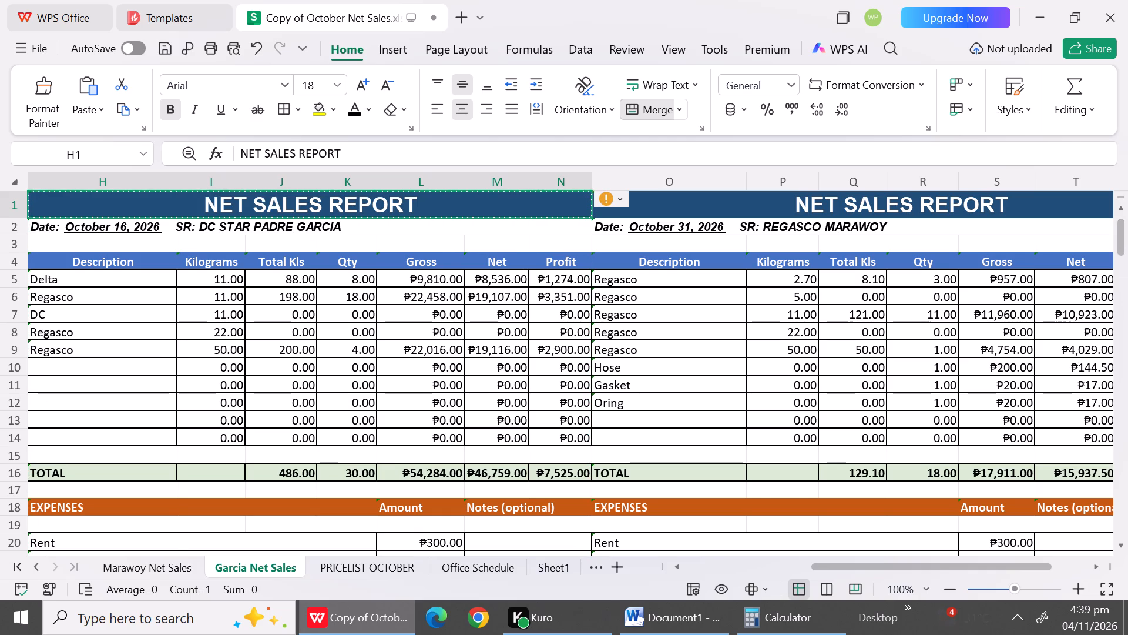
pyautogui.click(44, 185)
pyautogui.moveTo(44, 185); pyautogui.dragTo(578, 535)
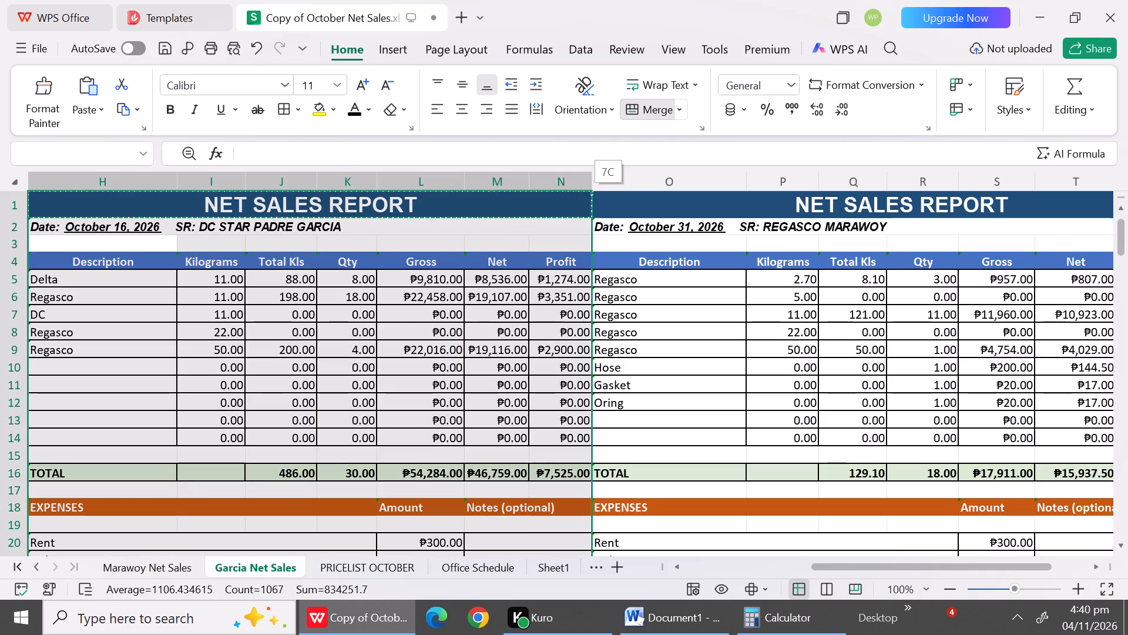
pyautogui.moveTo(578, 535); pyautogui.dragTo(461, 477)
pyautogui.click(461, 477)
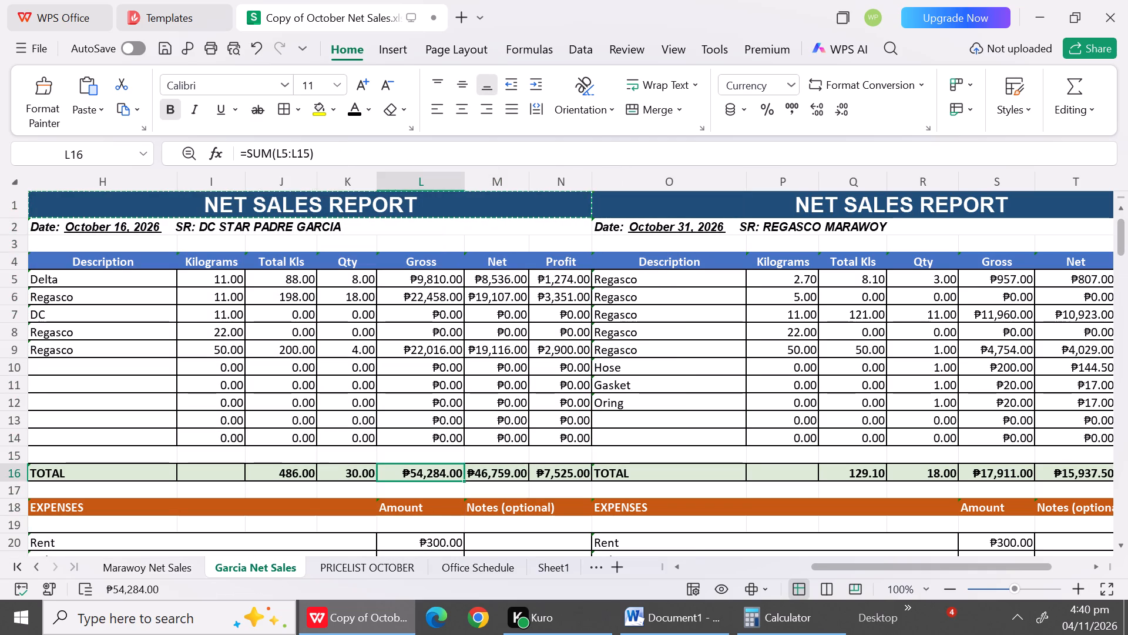
# Select the Garcia Net Sales reports across columns H to N, starting from the NET SALES REPORT title in H1.
pyautogui.click(107, 266)
pyautogui.click(57, 204)
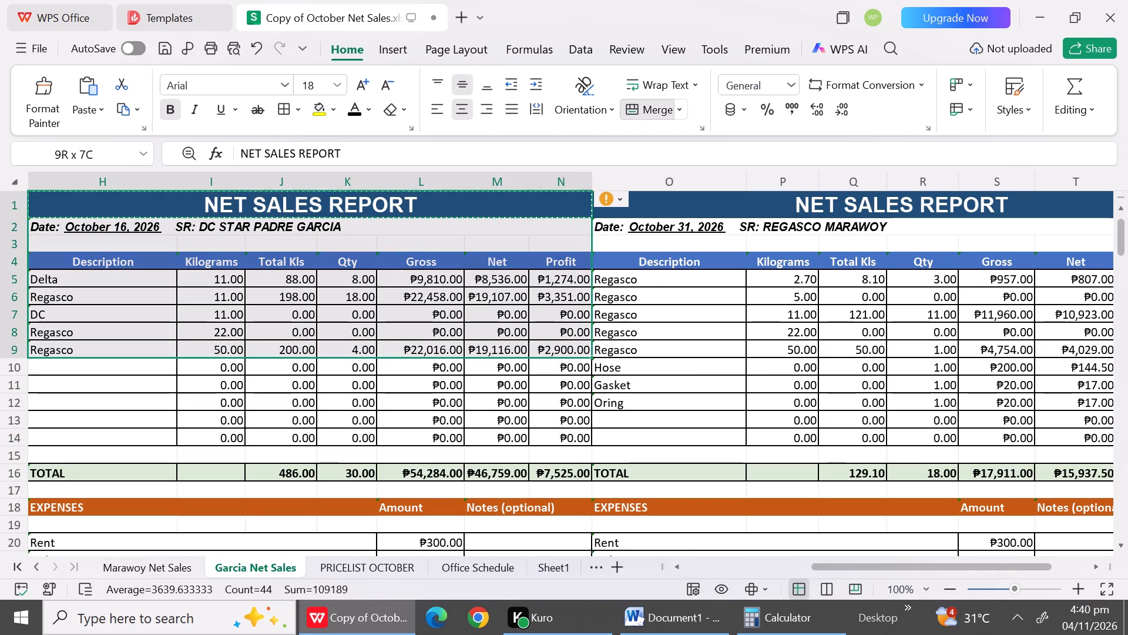